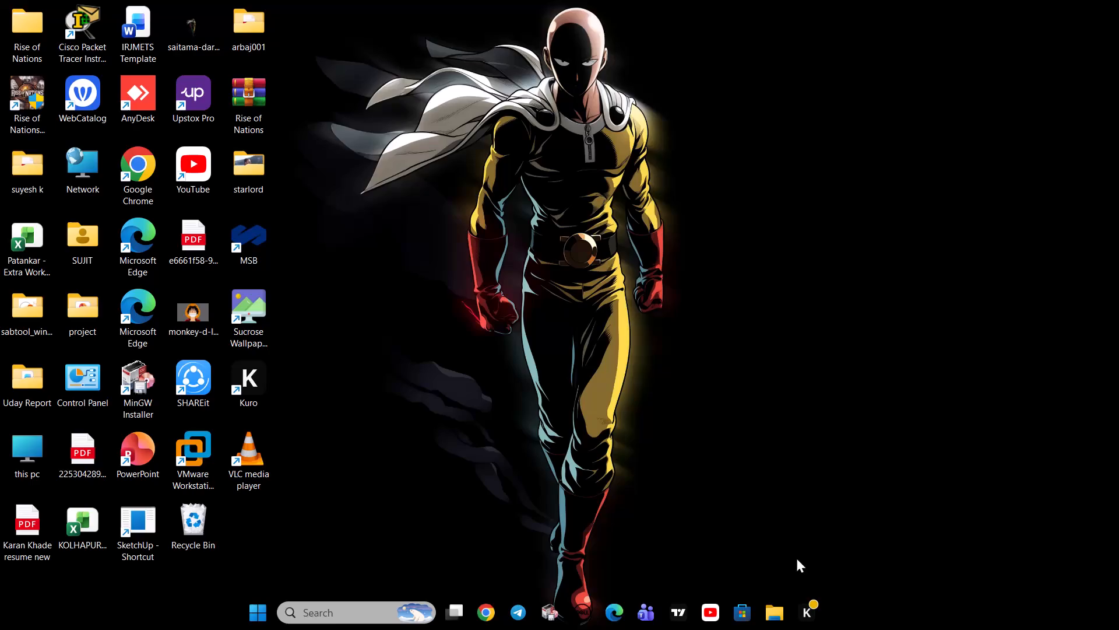
Launch the TradingView app from the desktop.
{"action": "left_click", "coordinate": [680, 621]}
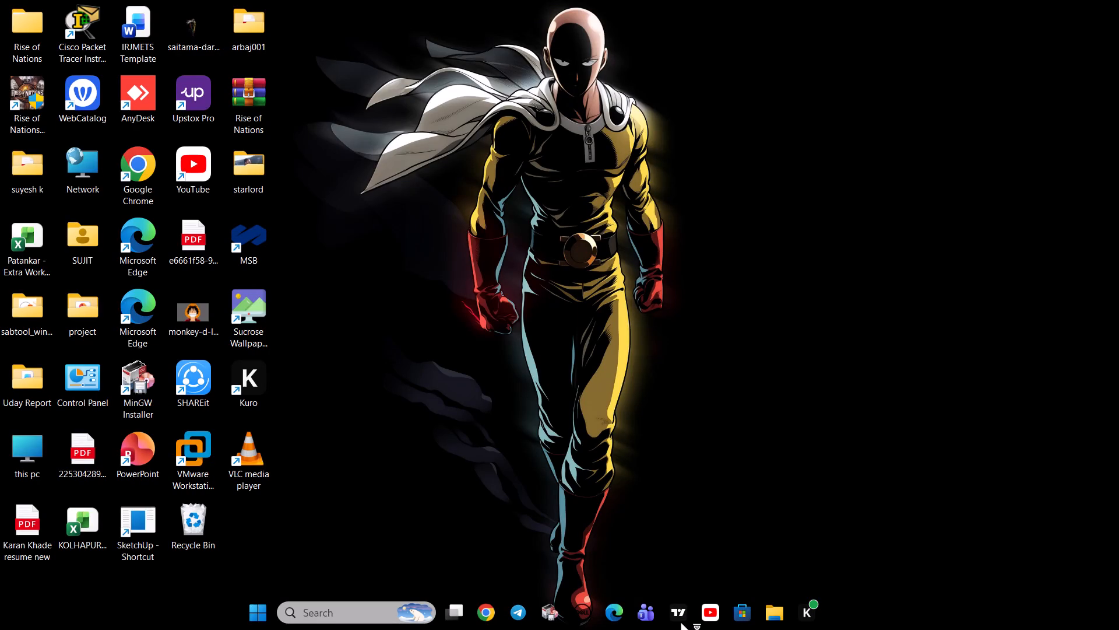
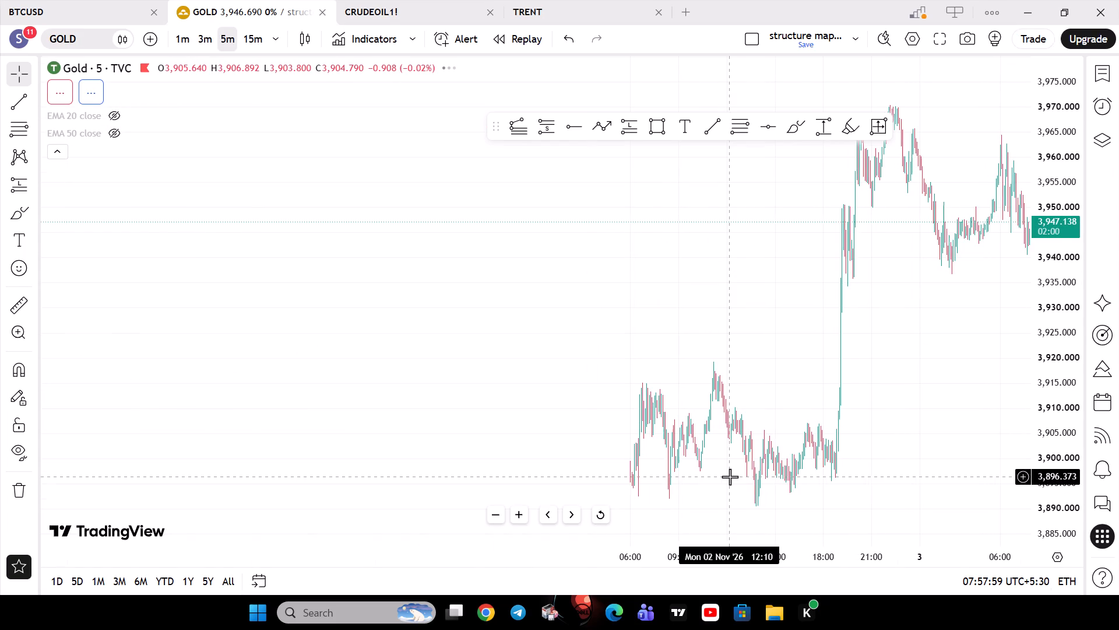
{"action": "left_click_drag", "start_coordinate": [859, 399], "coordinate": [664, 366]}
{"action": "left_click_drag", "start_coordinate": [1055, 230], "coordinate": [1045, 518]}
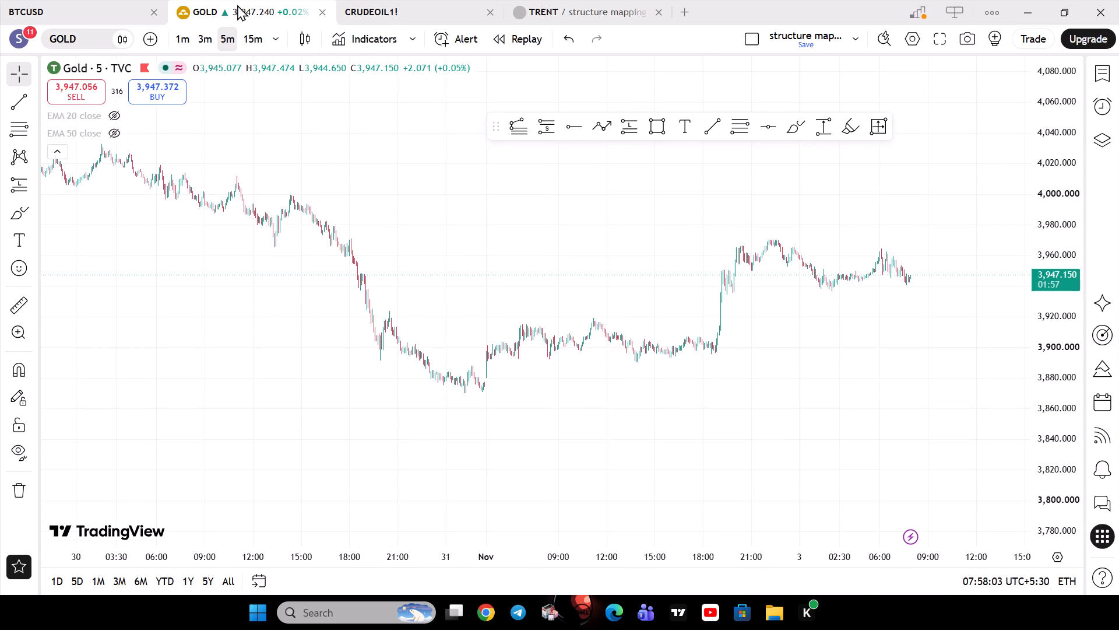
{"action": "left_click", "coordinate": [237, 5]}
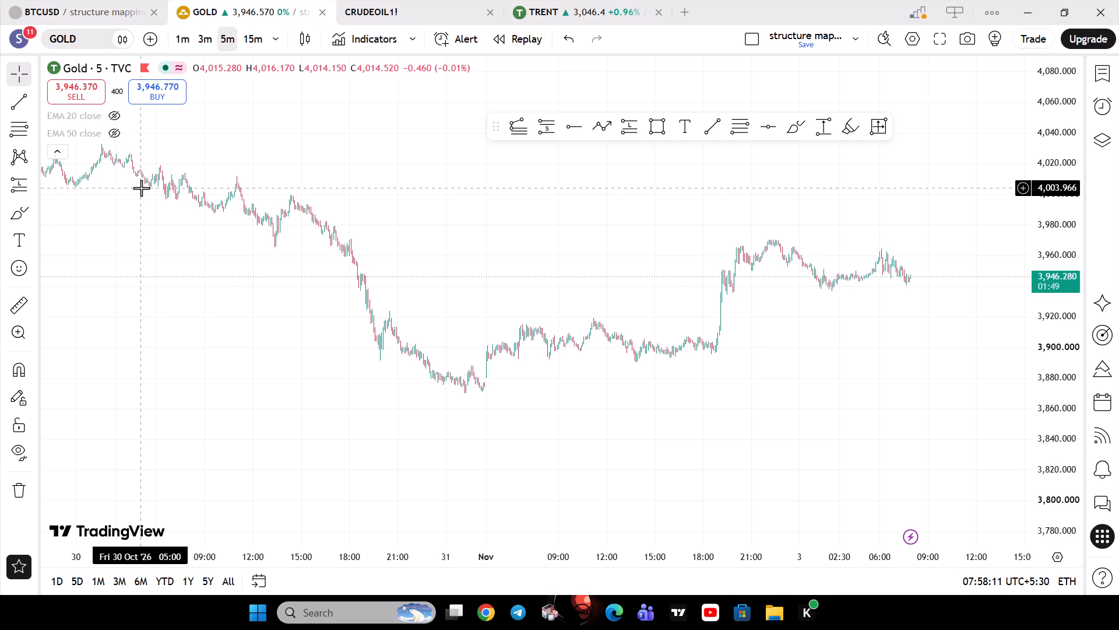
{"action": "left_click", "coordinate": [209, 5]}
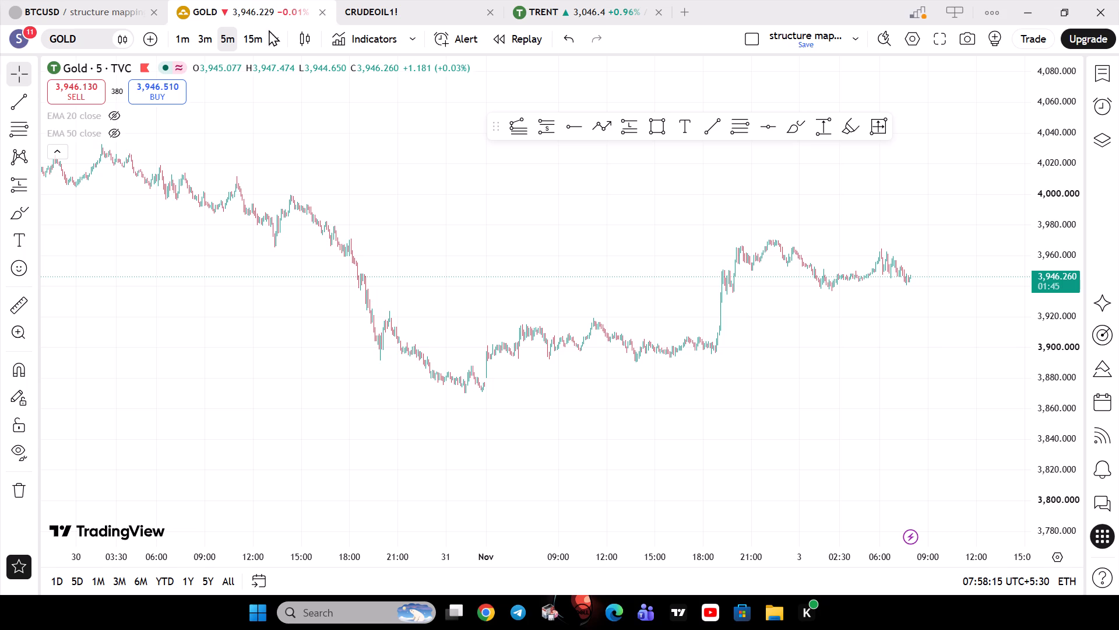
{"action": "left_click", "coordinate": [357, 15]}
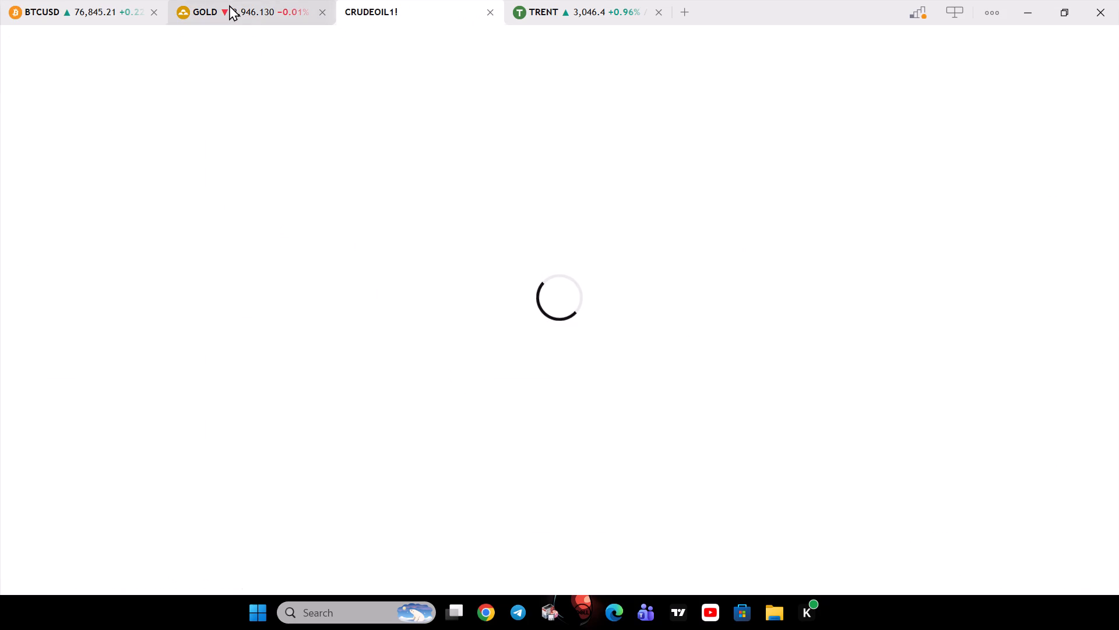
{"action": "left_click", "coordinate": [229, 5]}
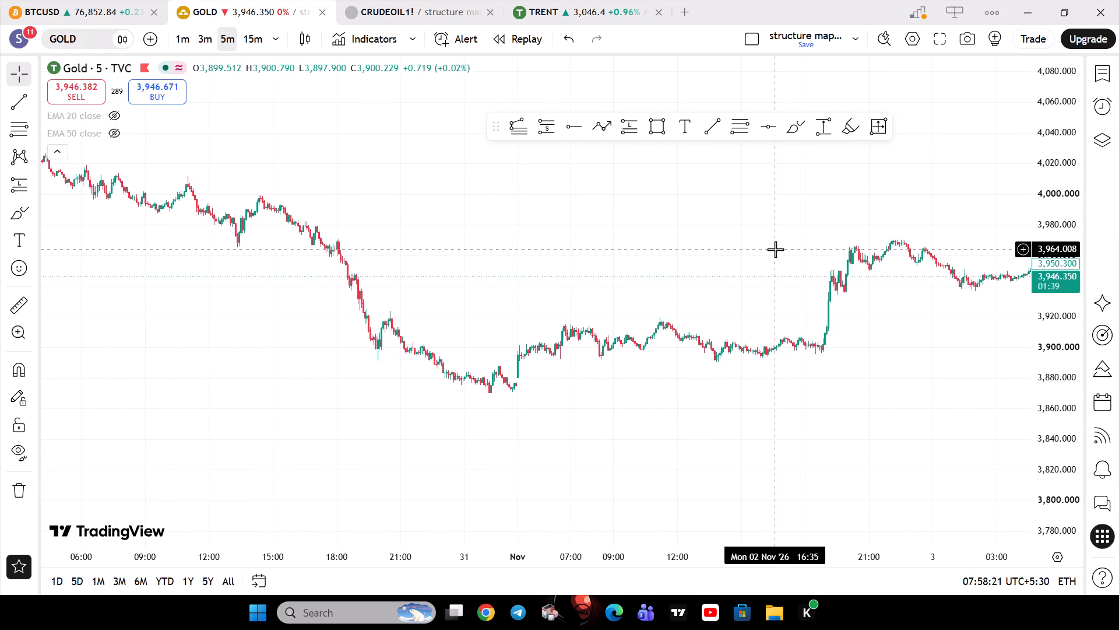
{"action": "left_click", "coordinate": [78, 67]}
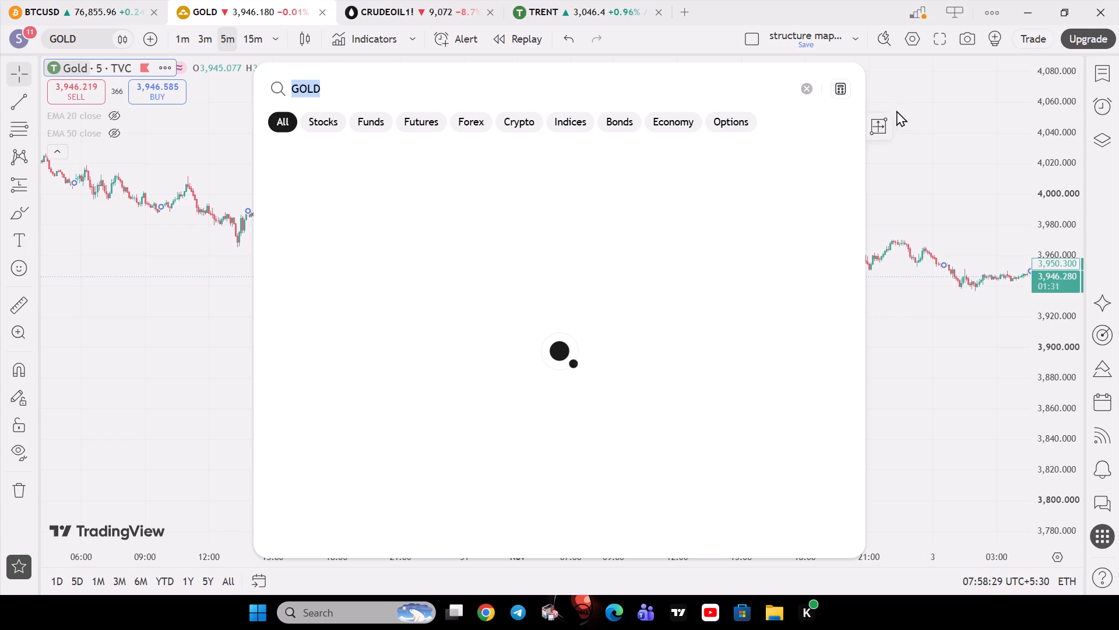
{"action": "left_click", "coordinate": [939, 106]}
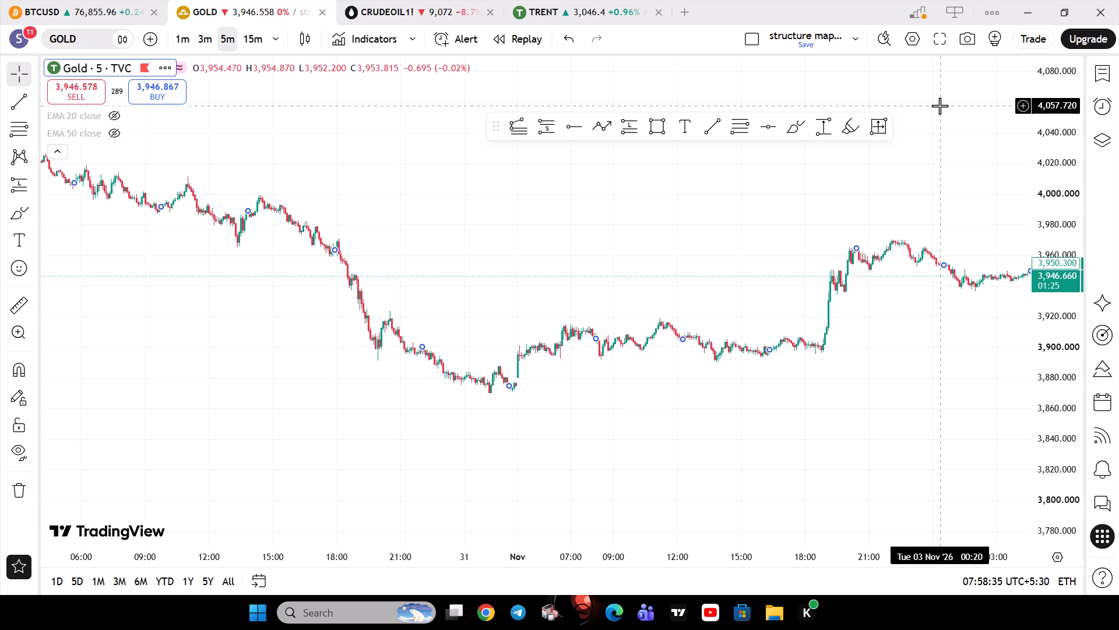
Examine the Gold 5-minute price action from 30 October to 3 November, including the swings before the sharp rally.
{"action": "left_click_drag", "start_coordinate": [673, 213], "coordinate": [350, 198]}
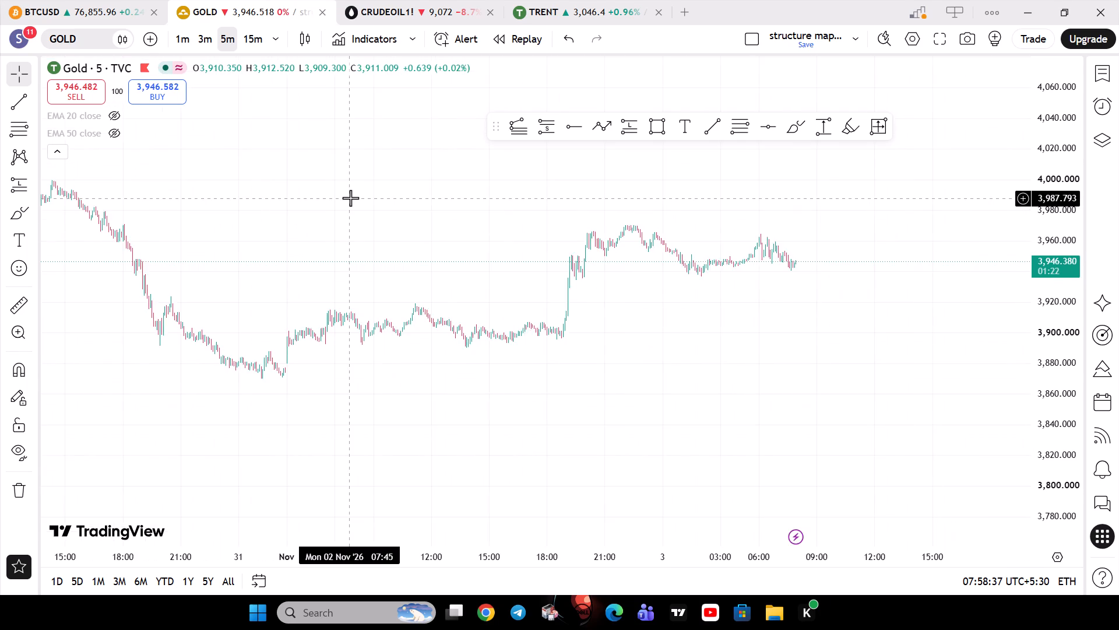
{"action": "left_click_drag", "start_coordinate": [1066, 452], "coordinate": [1066, 447]}
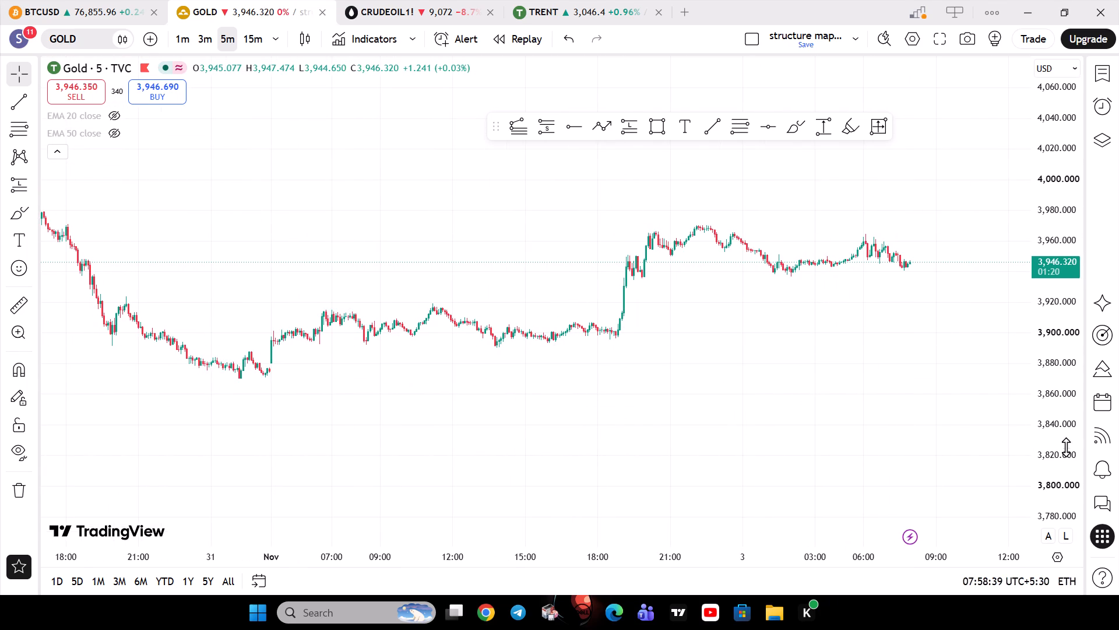
{"action": "left_click_drag", "start_coordinate": [1066, 447], "coordinate": [1048, 272]}
{"action": "left_click_drag", "start_coordinate": [521, 348], "coordinate": [634, 303]}
{"action": "scroll", "coordinate": [634, 303], "scroll_direction": "left", "scroll_amount": 1}
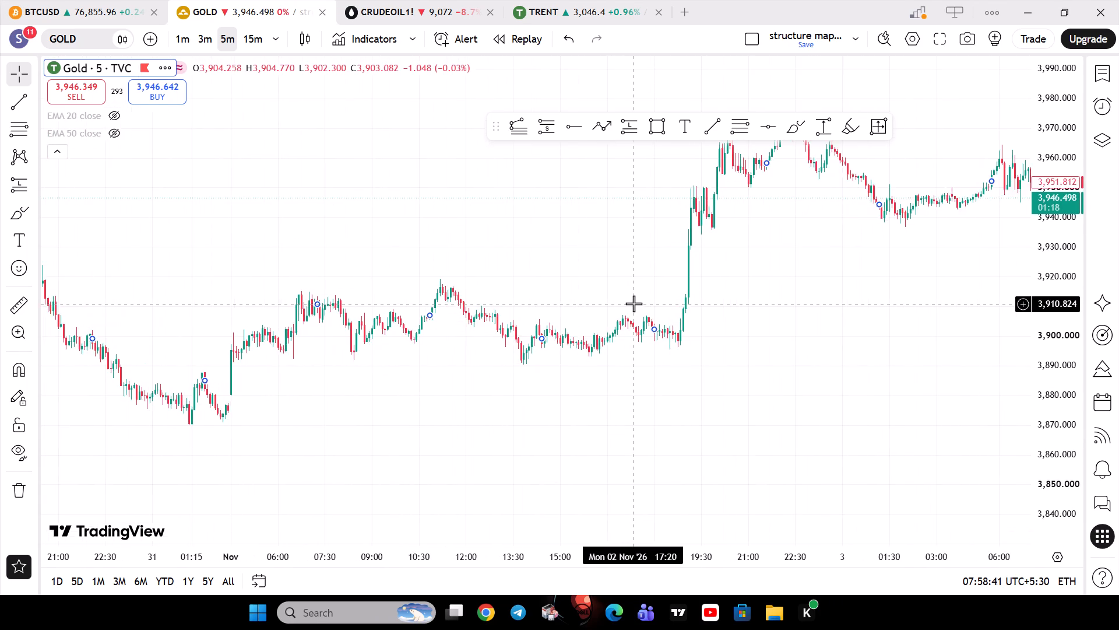
{"action": "left_click_drag", "start_coordinate": [343, 363], "coordinate": [706, 310]}
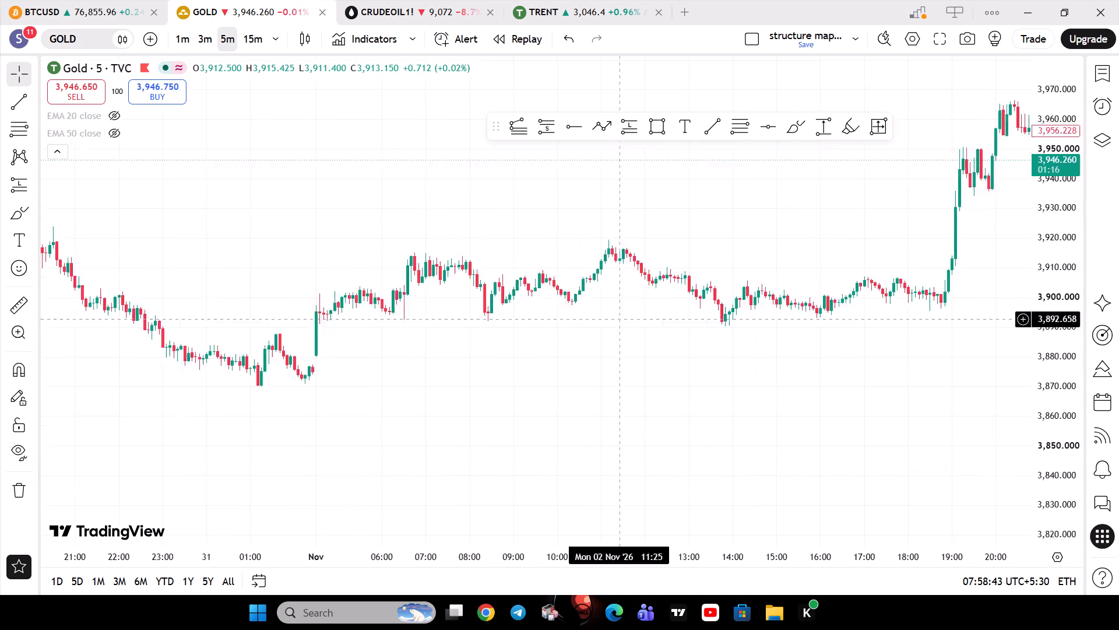
{"action": "left_click_drag", "start_coordinate": [706, 310], "coordinate": [720, 306]}
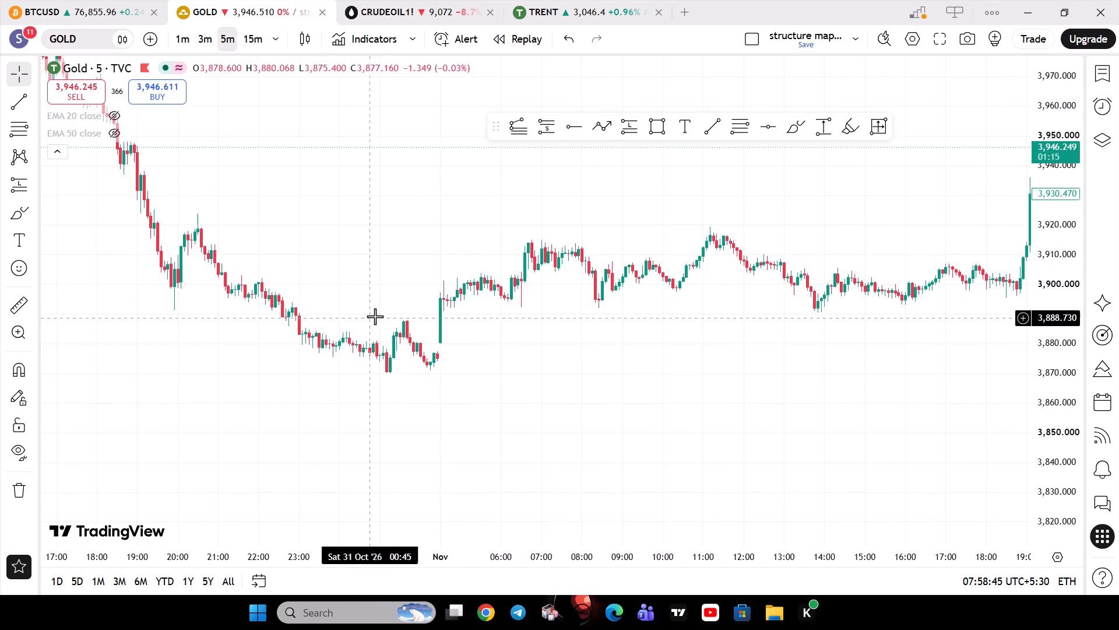
{"action": "left_click_drag", "start_coordinate": [603, 328], "coordinate": [370, 313]}
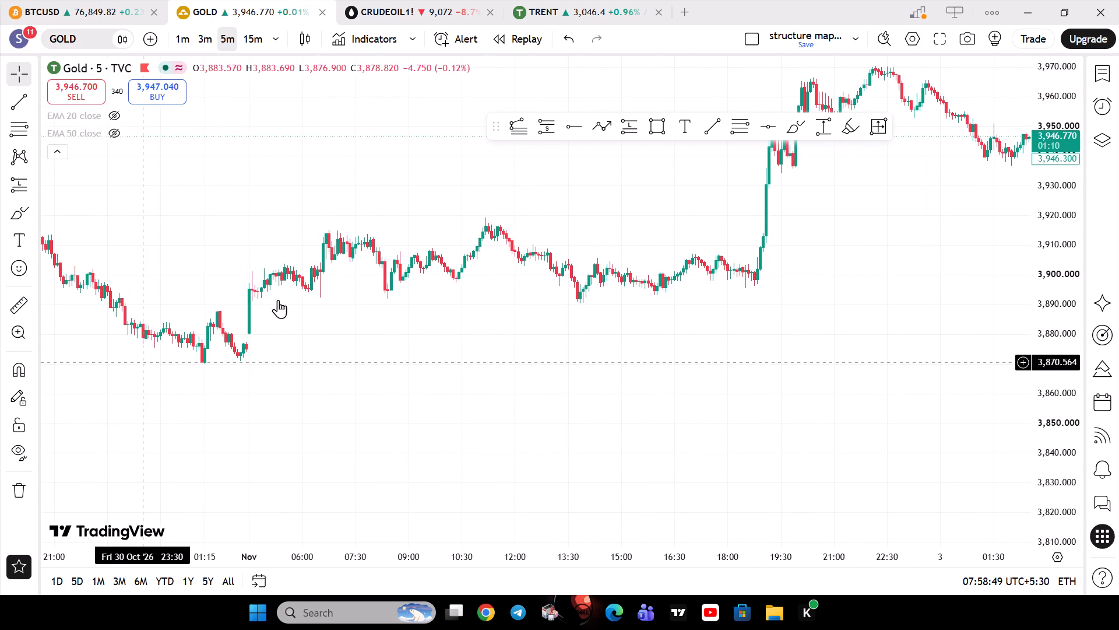
{"action": "left_click_drag", "start_coordinate": [428, 244], "coordinate": [599, 276]}
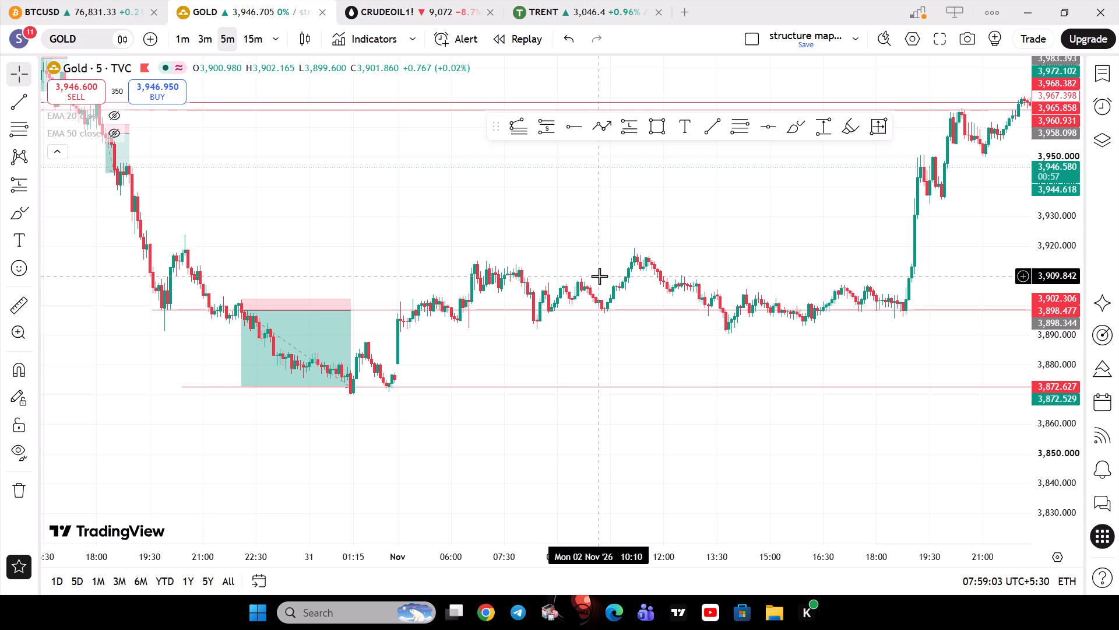
{"action": "left_click_drag", "start_coordinate": [962, 249], "coordinate": [594, 292]}
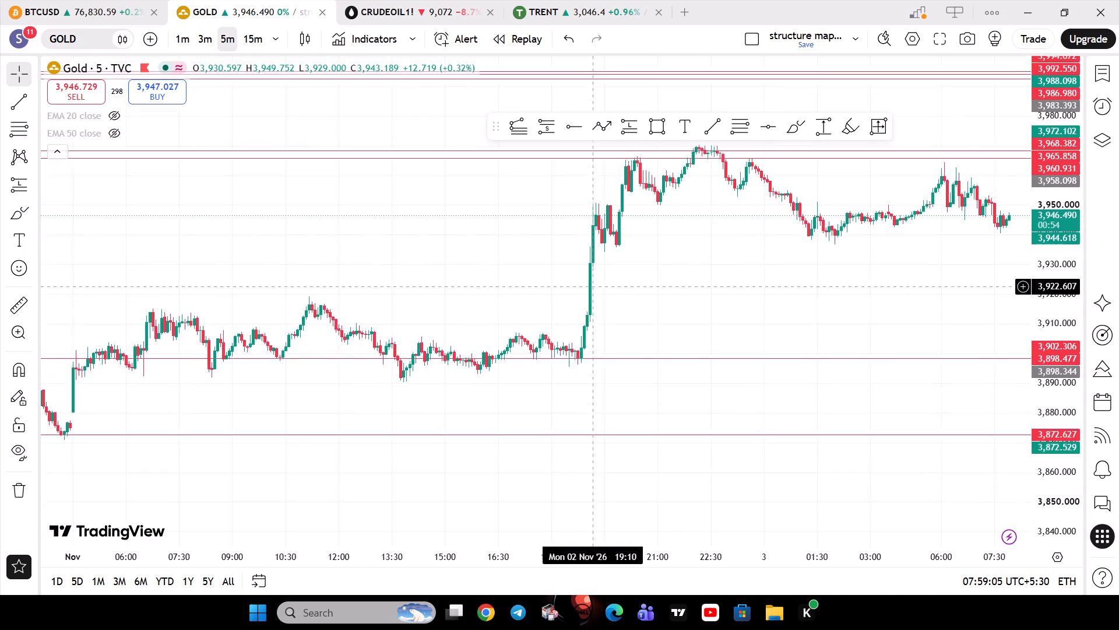
{"action": "left_click_drag", "start_coordinate": [594, 292], "coordinate": [718, 278]}
{"action": "left_click_drag", "start_coordinate": [526, 268], "coordinate": [662, 257]}
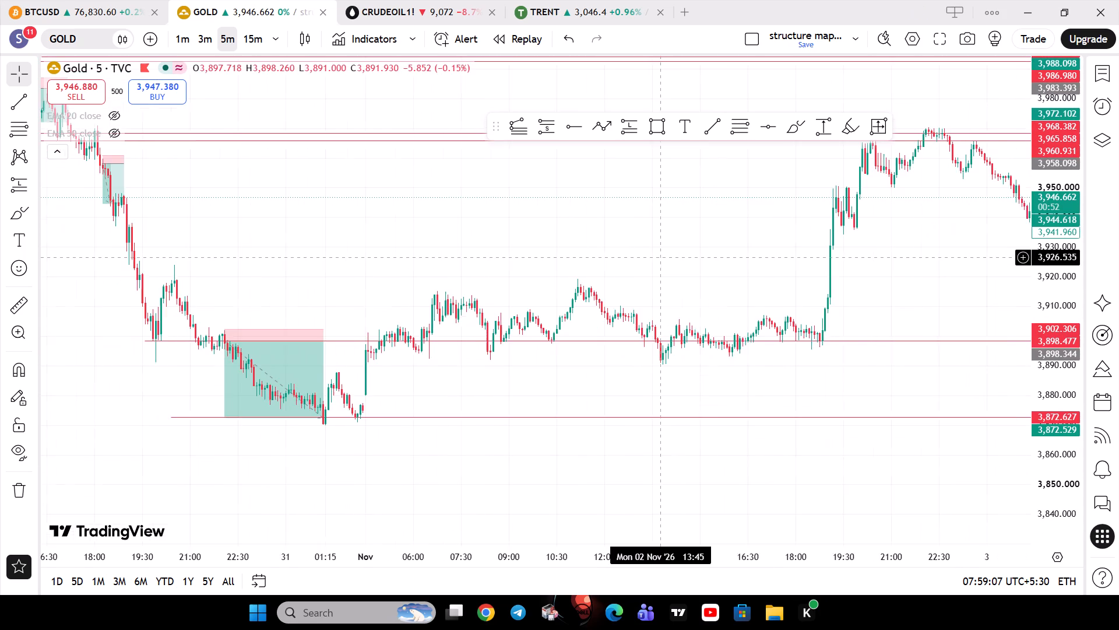
{"action": "left_click_drag", "start_coordinate": [662, 257], "coordinate": [664, 257]}
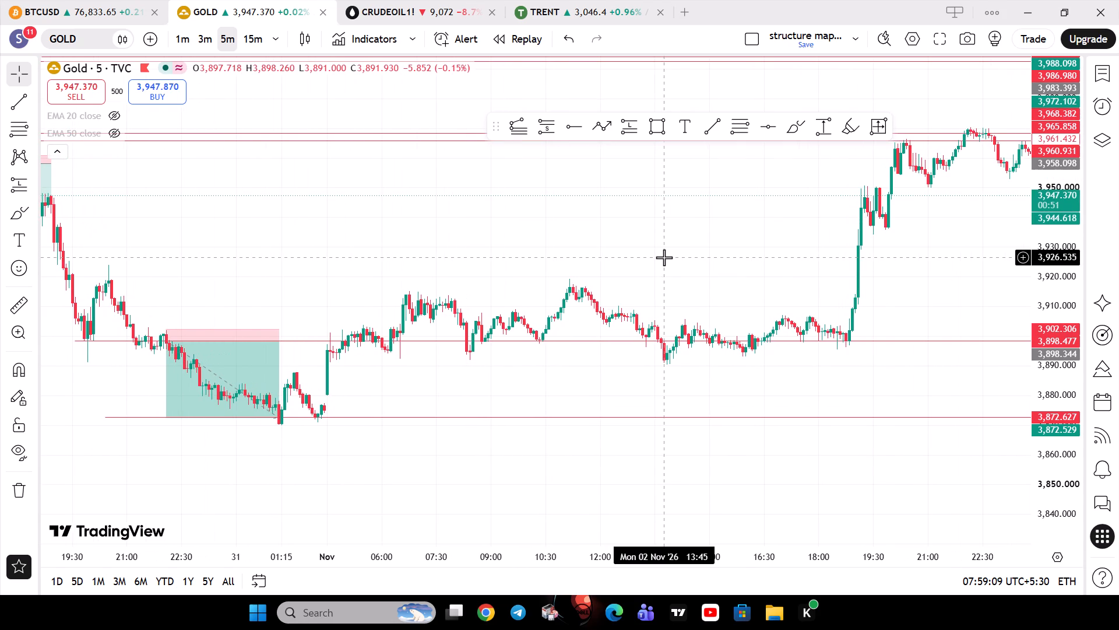
{"action": "left_click_drag", "start_coordinate": [730, 271], "coordinate": [641, 264]}
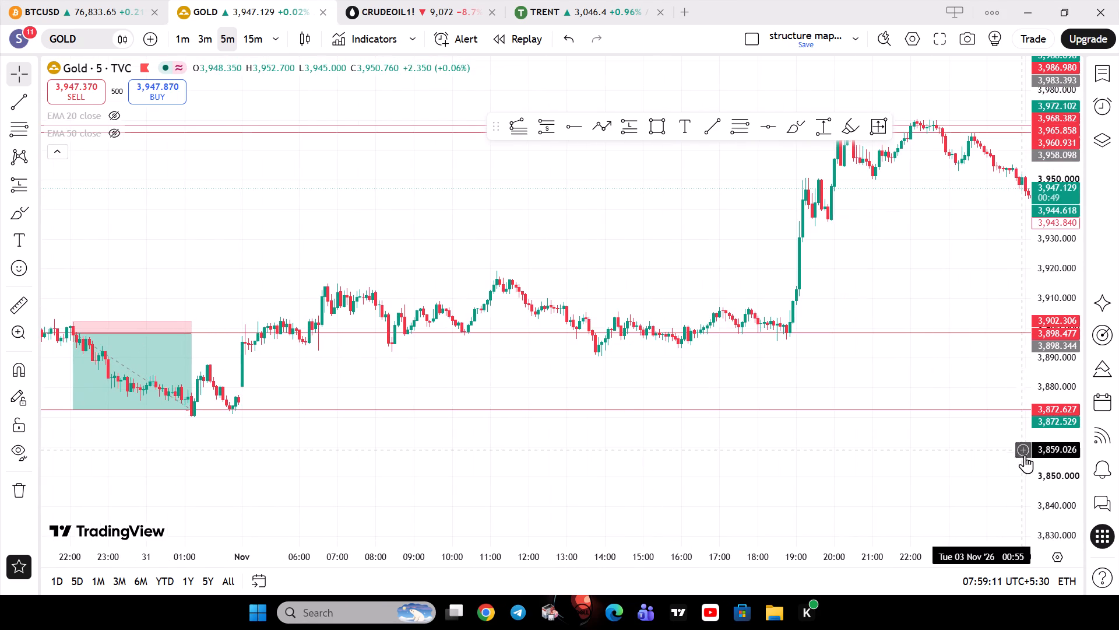
Draw a Fib retracement on Gold from about 3,891.5 at 02:10 on 31 Oct up to about 3,915.3 at 10:50 on 2 Nov.
{"action": "left_click_drag", "start_coordinate": [1042, 464], "coordinate": [1044, 335]}
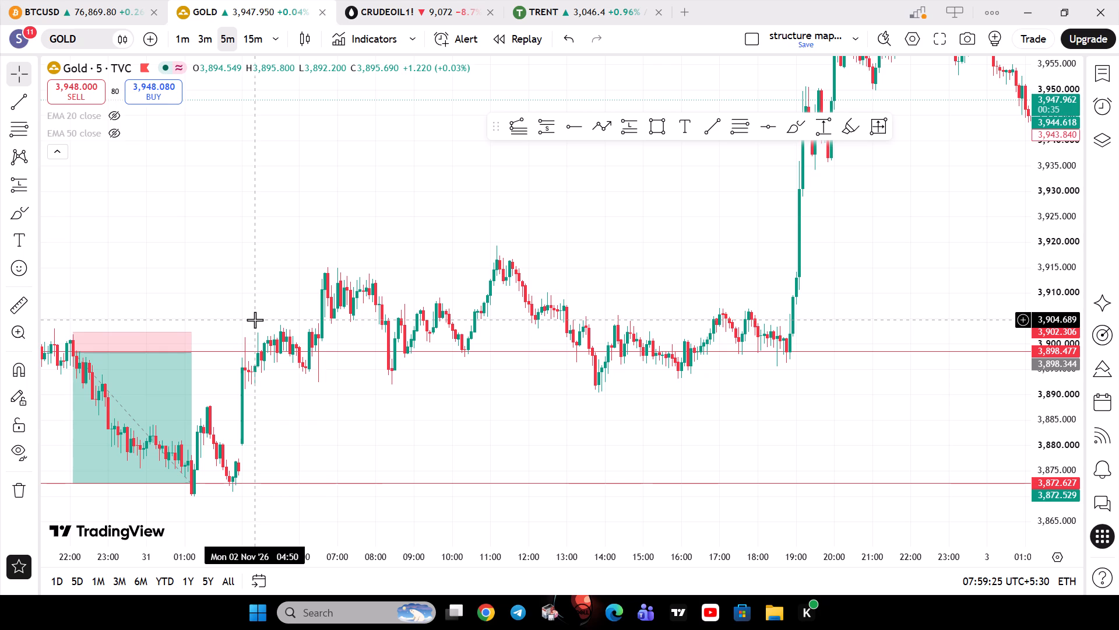
{"action": "left_click", "coordinate": [739, 136]}
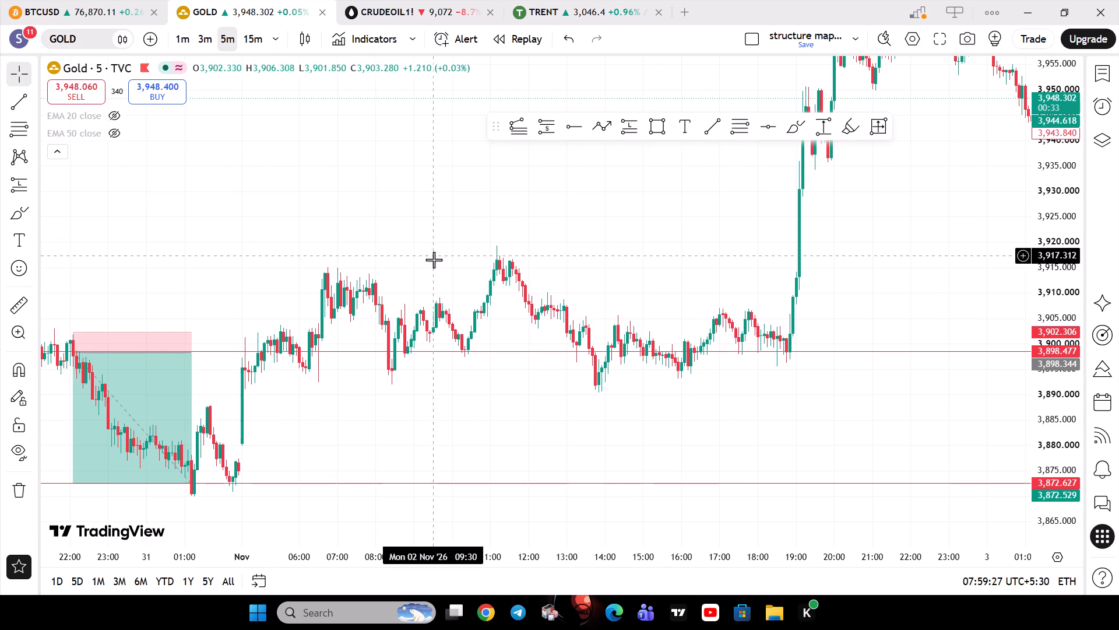
{"action": "left_click", "coordinate": [735, 127]}
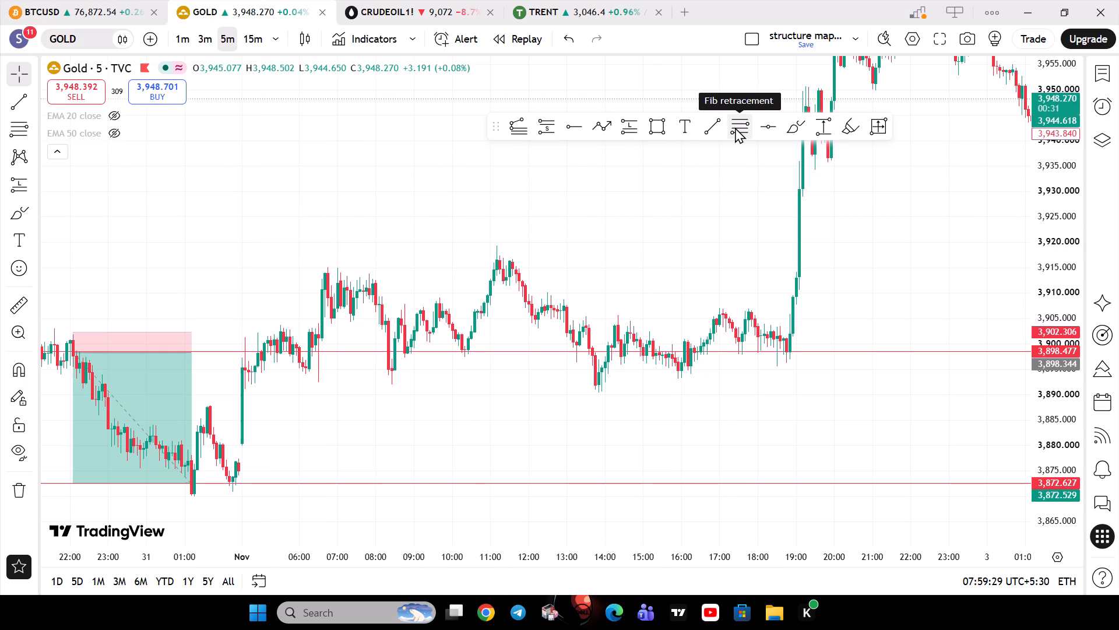
{"action": "left_click", "coordinate": [735, 127]}
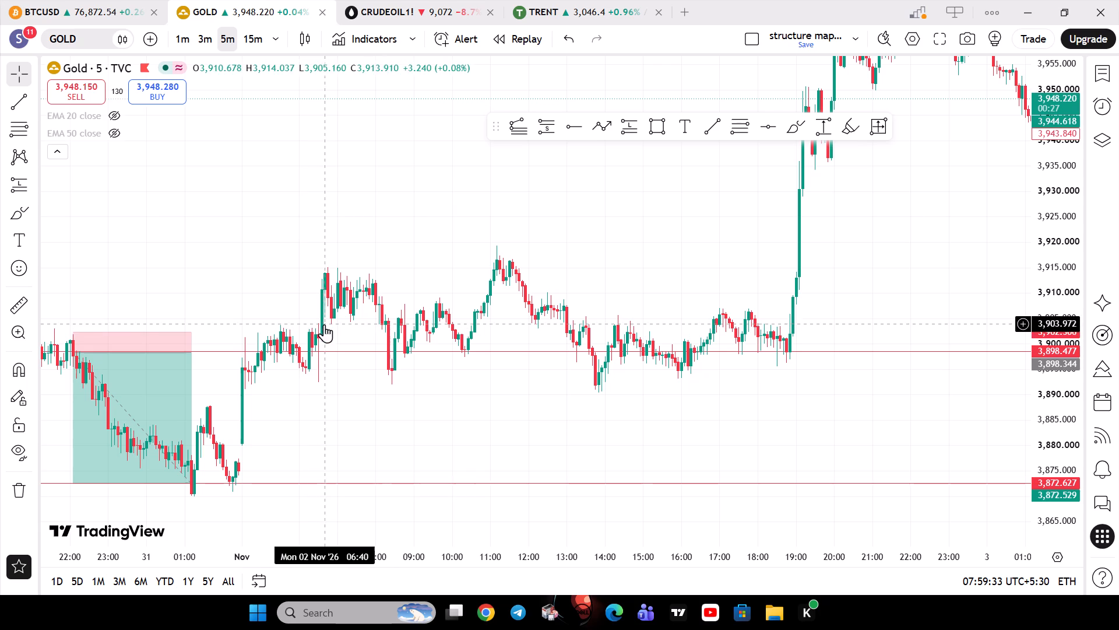
{"action": "left_click_drag", "start_coordinate": [295, 325], "coordinate": [438, 306]}
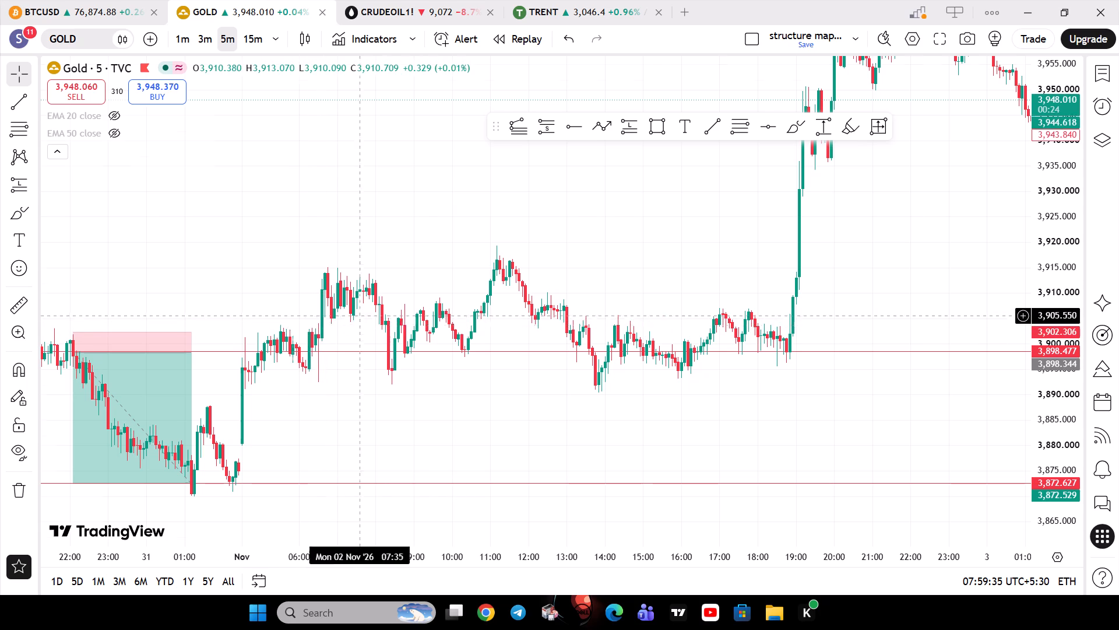
{"action": "left_click_drag", "start_coordinate": [438, 306], "coordinate": [302, 318]}
{"action": "left_click", "coordinate": [743, 131]}
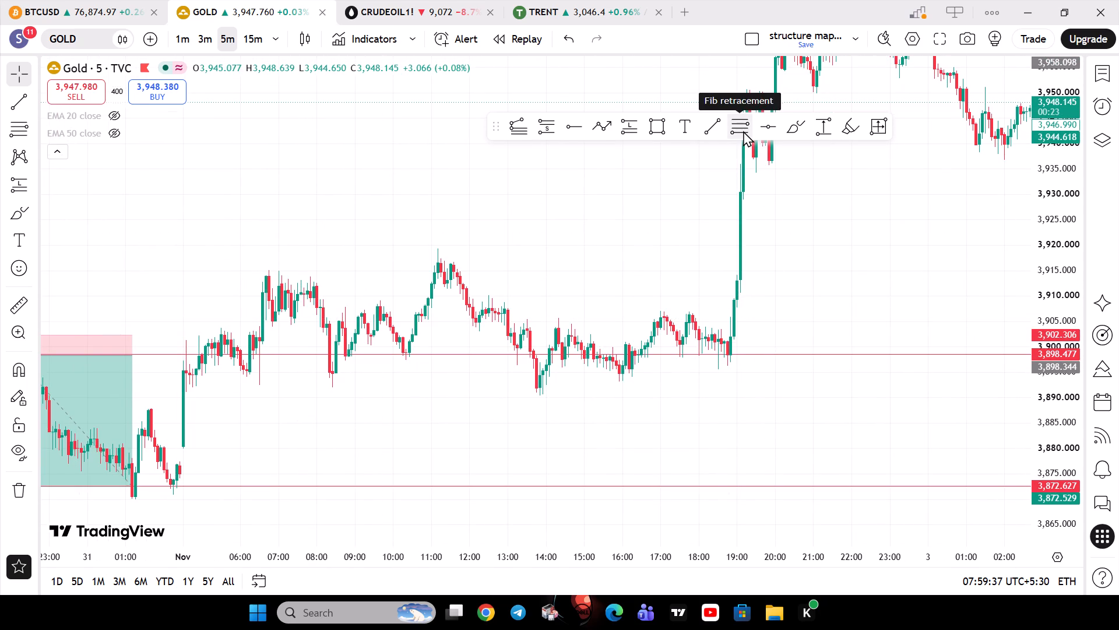
{"action": "left_click_drag", "start_coordinate": [481, 184], "coordinate": [553, 206]}
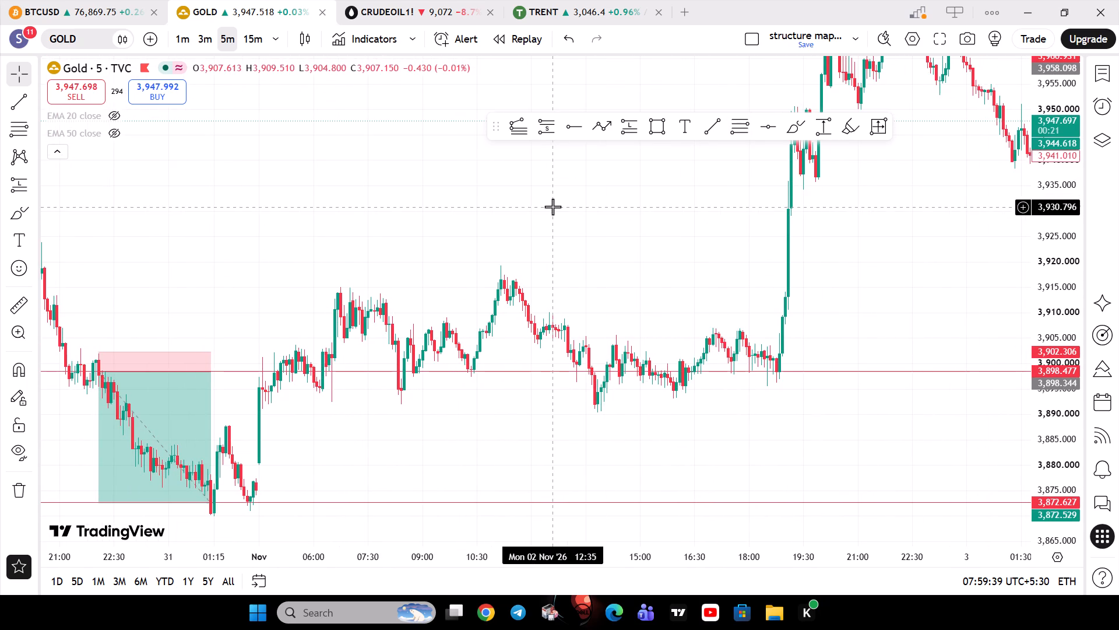
{"action": "right_click", "coordinate": [553, 206]}
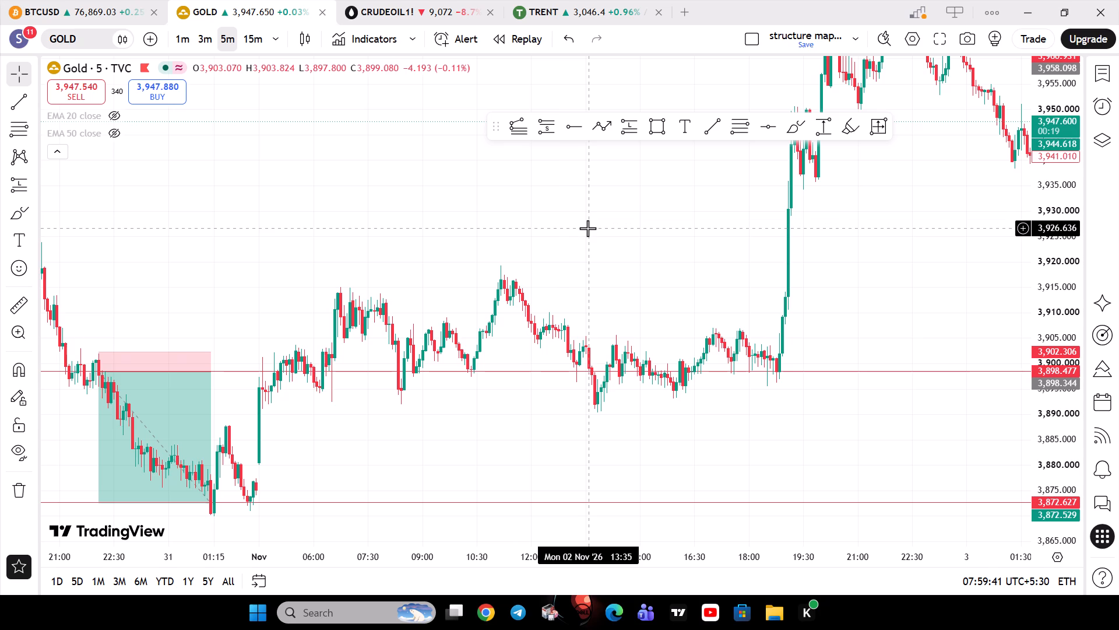
{"action": "left_click", "coordinate": [582, 289]}
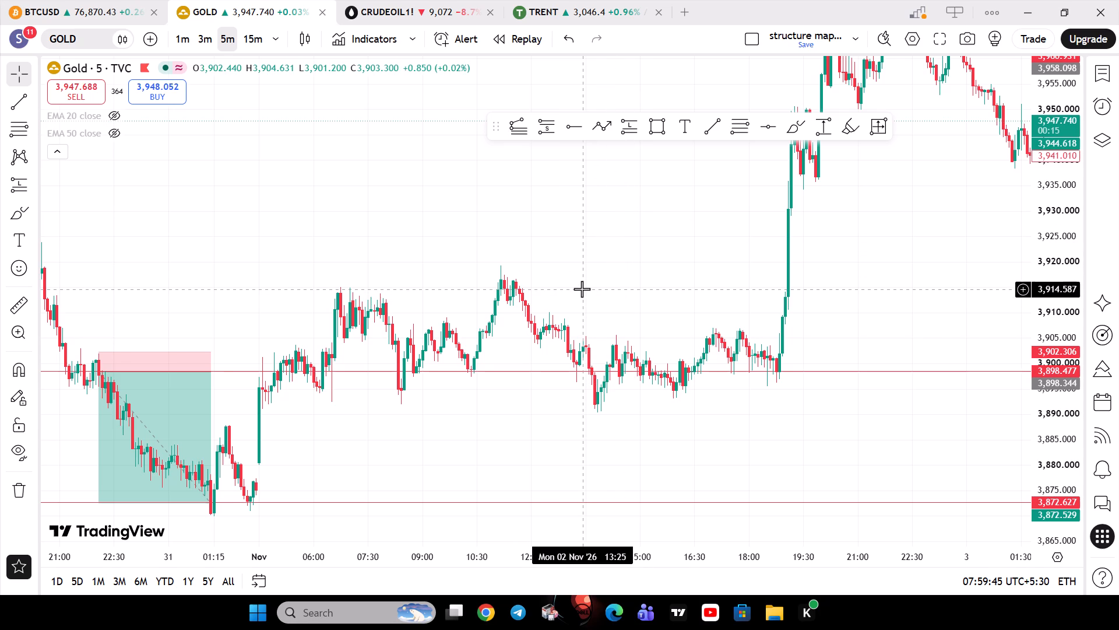
{"action": "left_click_drag", "start_coordinate": [490, 297], "coordinate": [534, 279]}
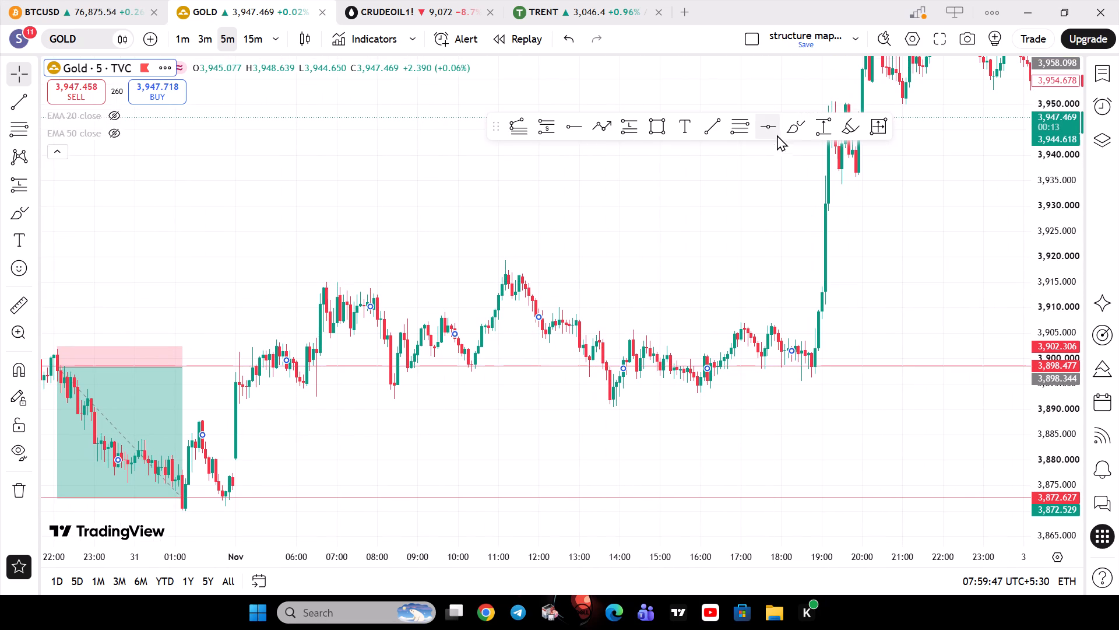
{"action": "left_click", "coordinate": [736, 123]}
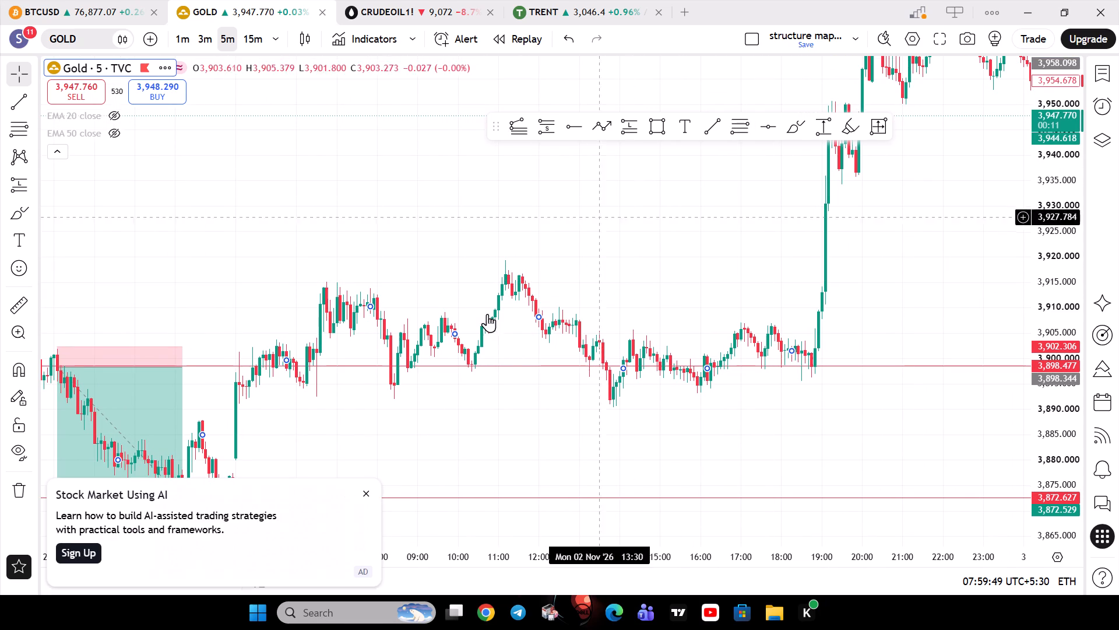
{"action": "left_click", "coordinate": [364, 498]}
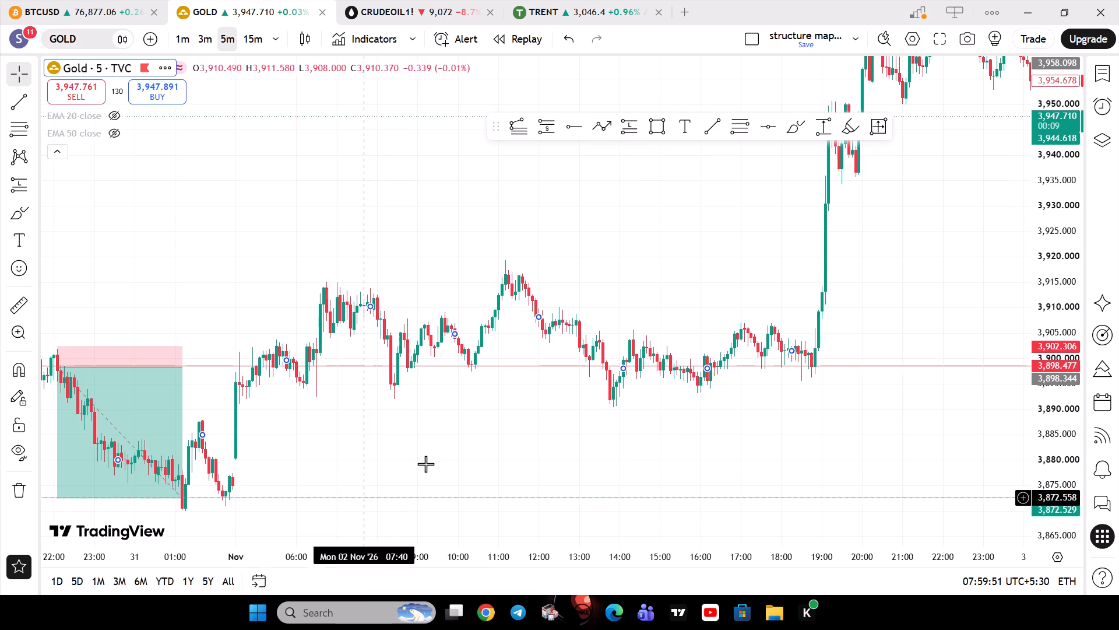
{"action": "left_click", "coordinate": [748, 134]}
{"action": "left_click", "coordinate": [748, 134]}
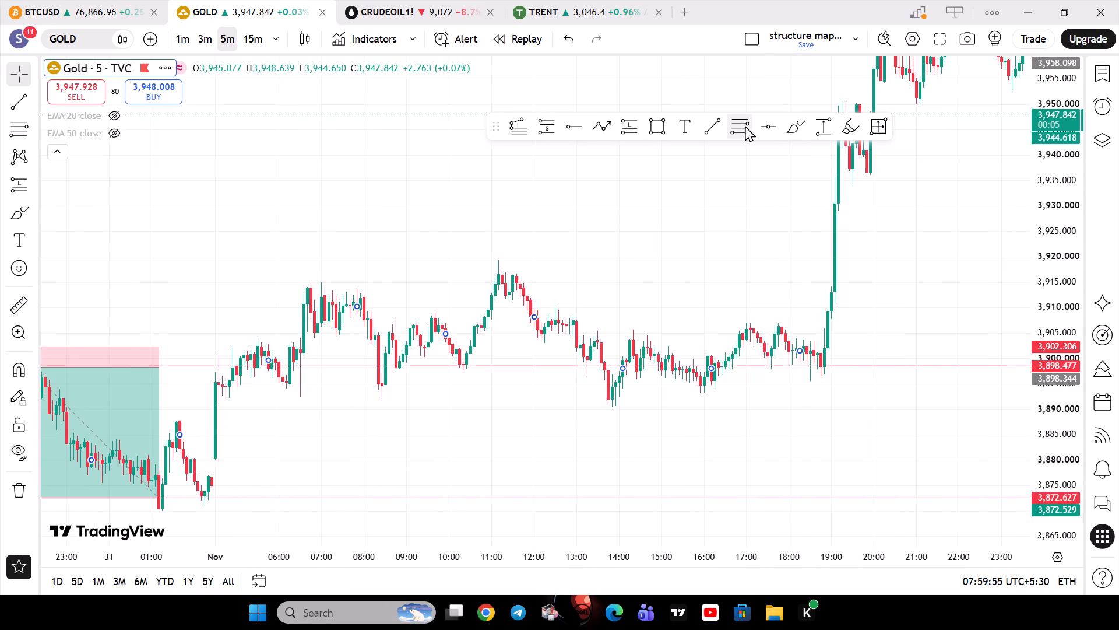
{"action": "left_click", "coordinate": [745, 125]}
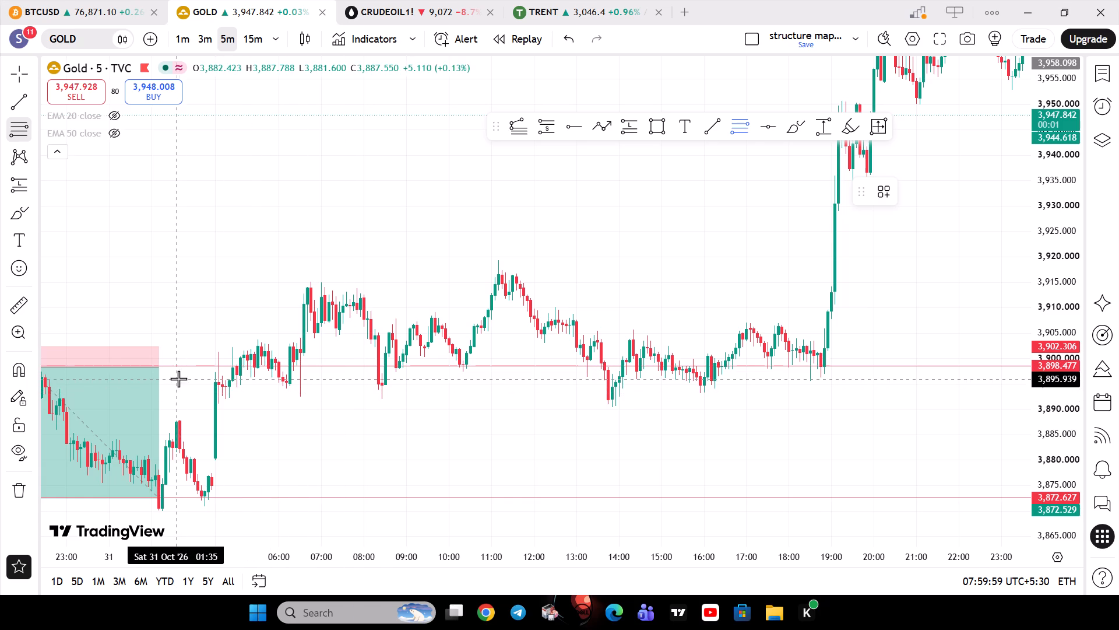
{"action": "left_click_drag", "start_coordinate": [202, 401], "coordinate": [440, 307]}
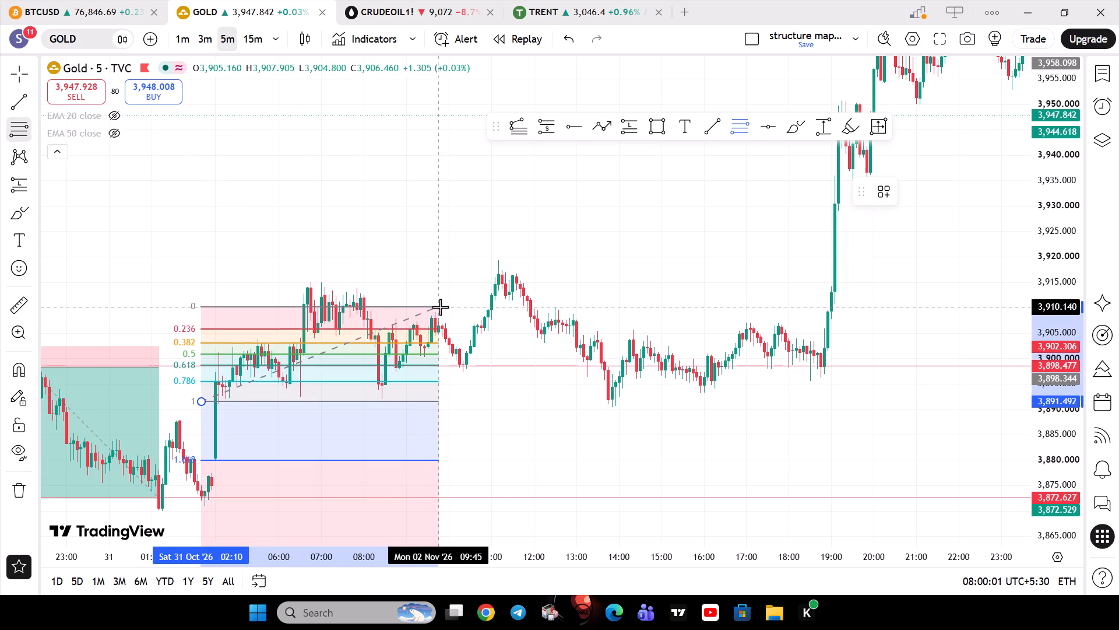
{"action": "left_click_drag", "start_coordinate": [440, 307], "coordinate": [483, 280]}
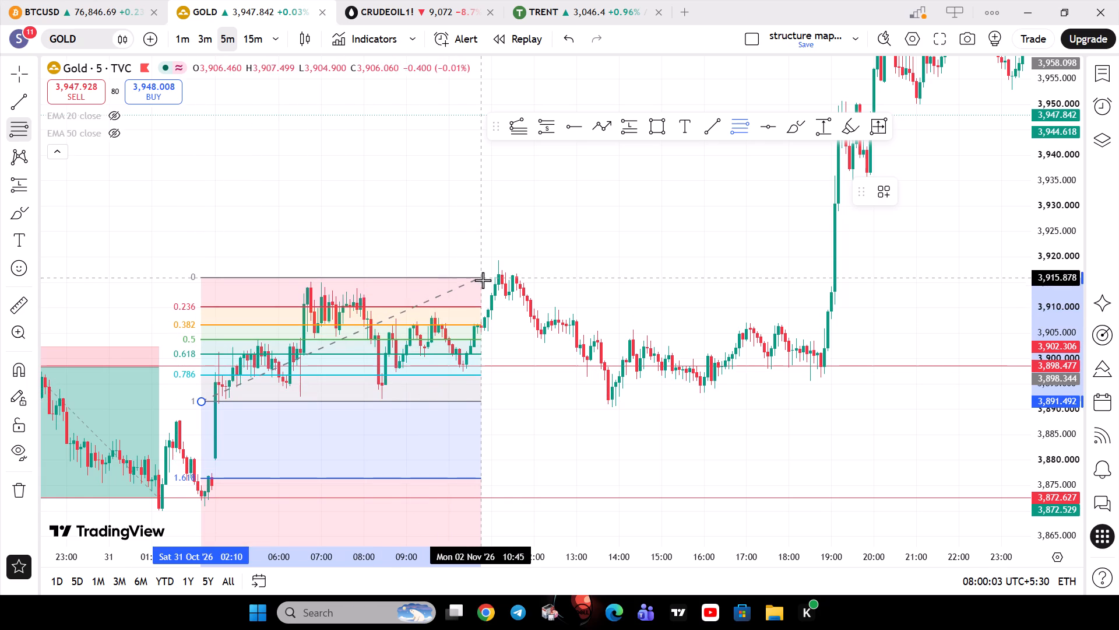
{"action": "left_click_drag", "start_coordinate": [483, 280], "coordinate": [484, 281]}
{"action": "left_click", "coordinate": [484, 281]}
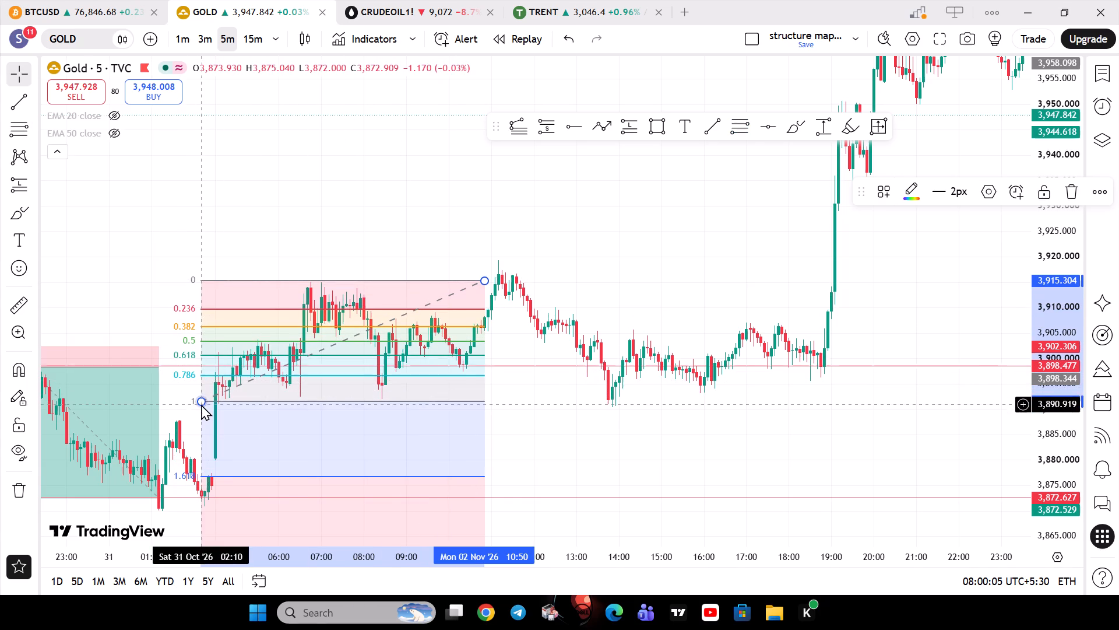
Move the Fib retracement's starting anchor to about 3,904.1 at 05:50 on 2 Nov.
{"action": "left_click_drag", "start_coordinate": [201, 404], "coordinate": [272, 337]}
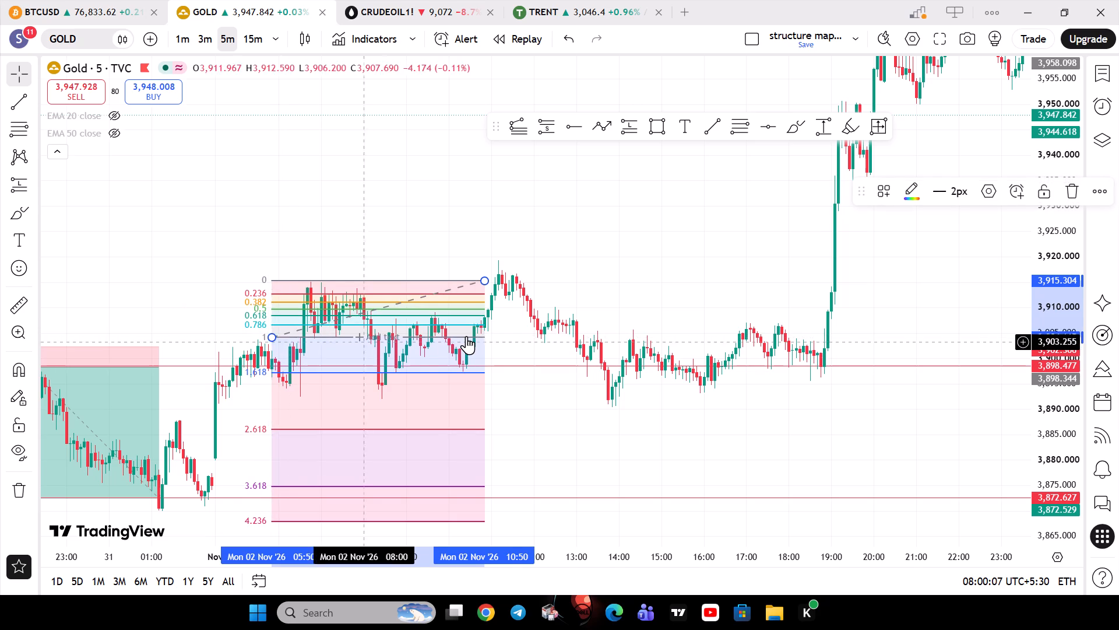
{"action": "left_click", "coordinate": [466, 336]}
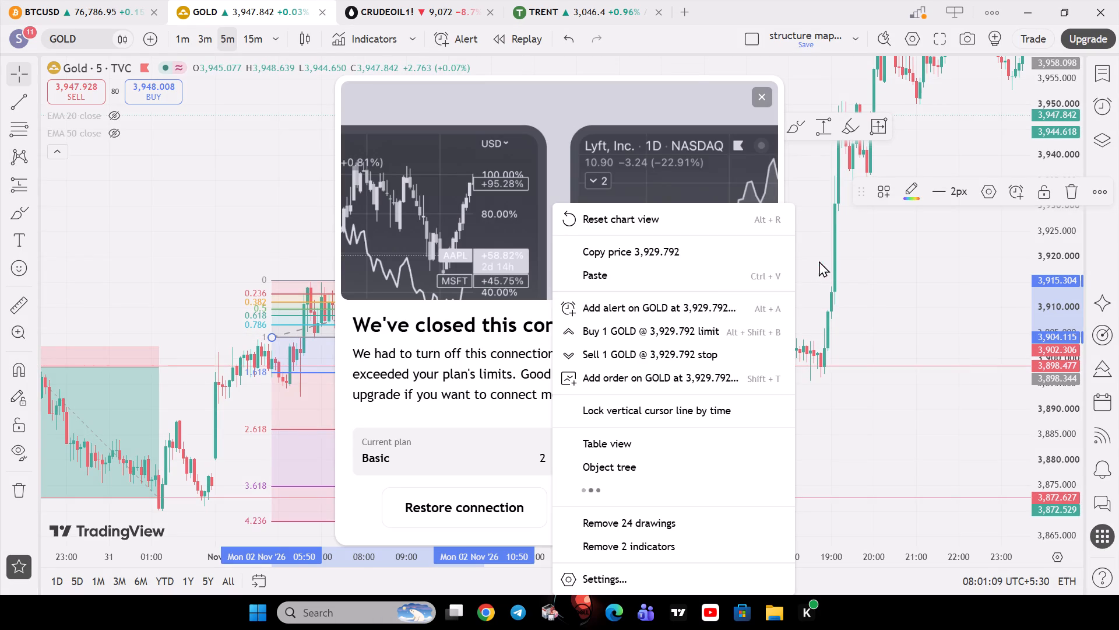
Dismiss the chart's context menu and restore the closed data connection.
{"action": "left_click", "coordinate": [857, 259]}
{"action": "left_click", "coordinate": [452, 496]}
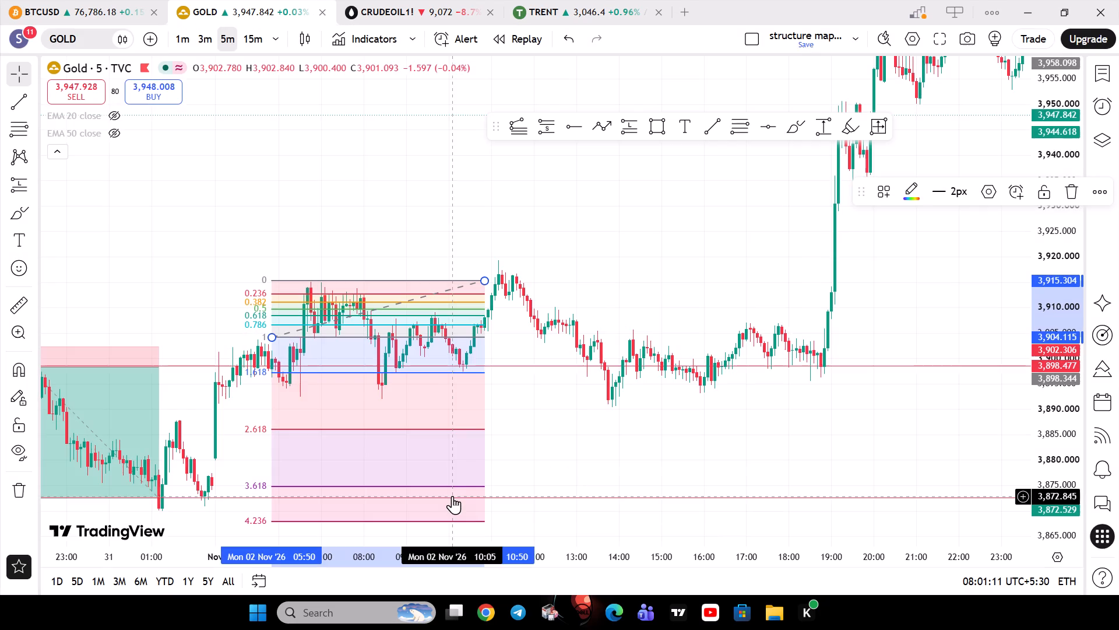
Delete the Fib retracement ending at 10:50 on 2 Nov.
{"action": "left_click", "coordinate": [1069, 194]}
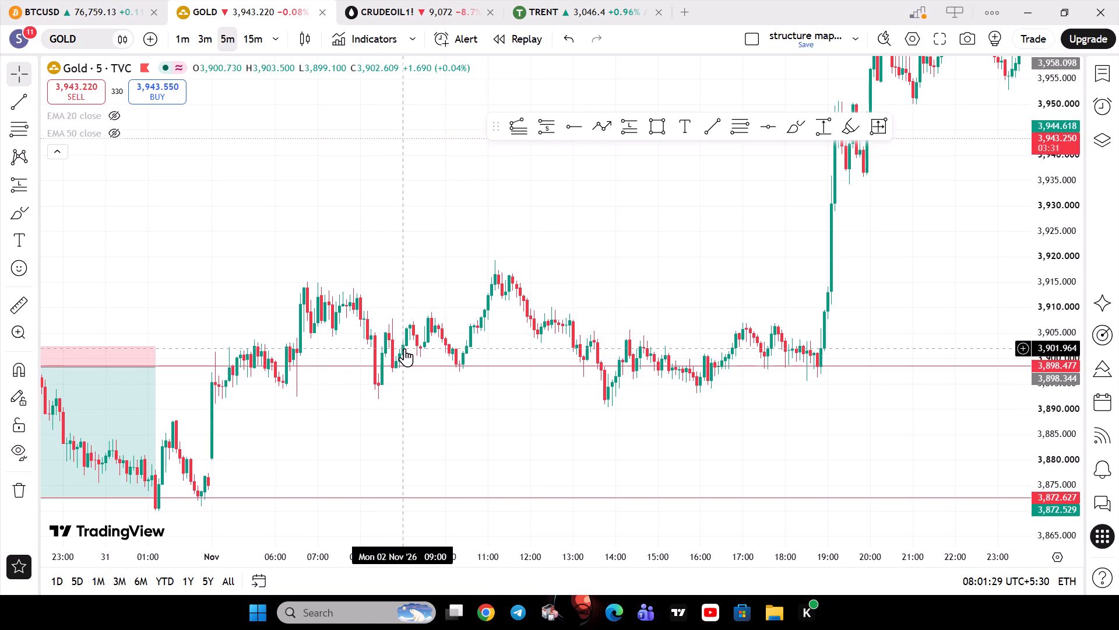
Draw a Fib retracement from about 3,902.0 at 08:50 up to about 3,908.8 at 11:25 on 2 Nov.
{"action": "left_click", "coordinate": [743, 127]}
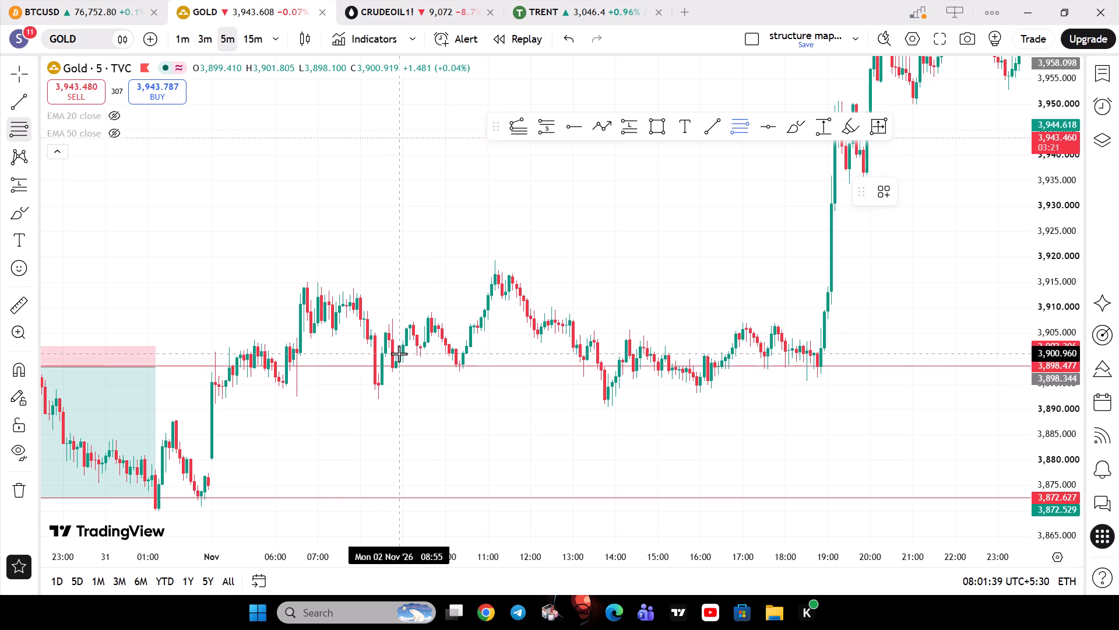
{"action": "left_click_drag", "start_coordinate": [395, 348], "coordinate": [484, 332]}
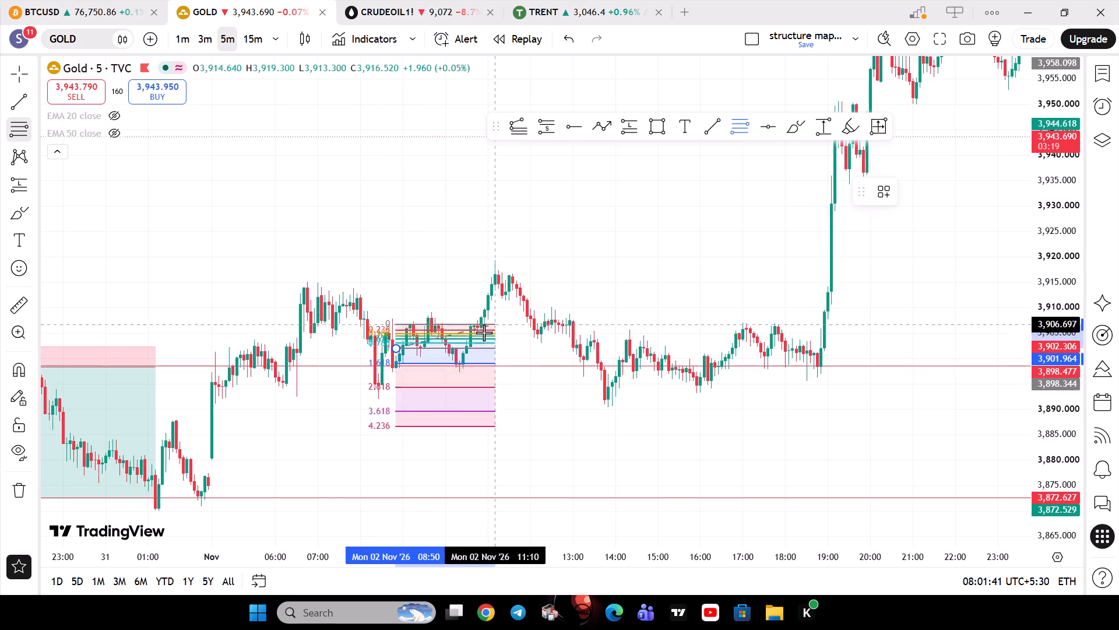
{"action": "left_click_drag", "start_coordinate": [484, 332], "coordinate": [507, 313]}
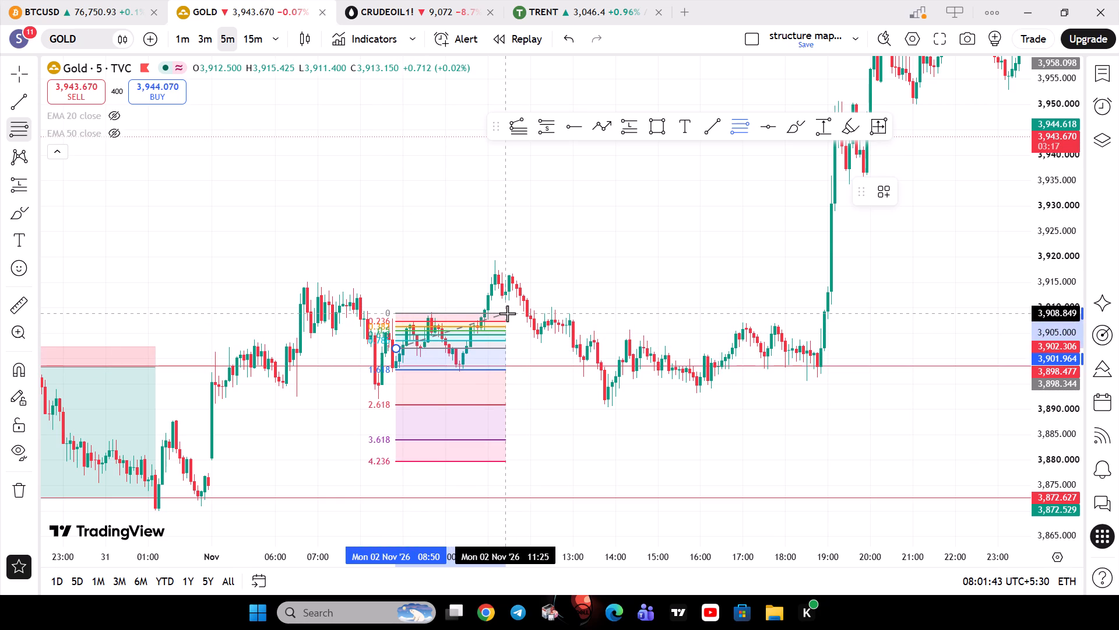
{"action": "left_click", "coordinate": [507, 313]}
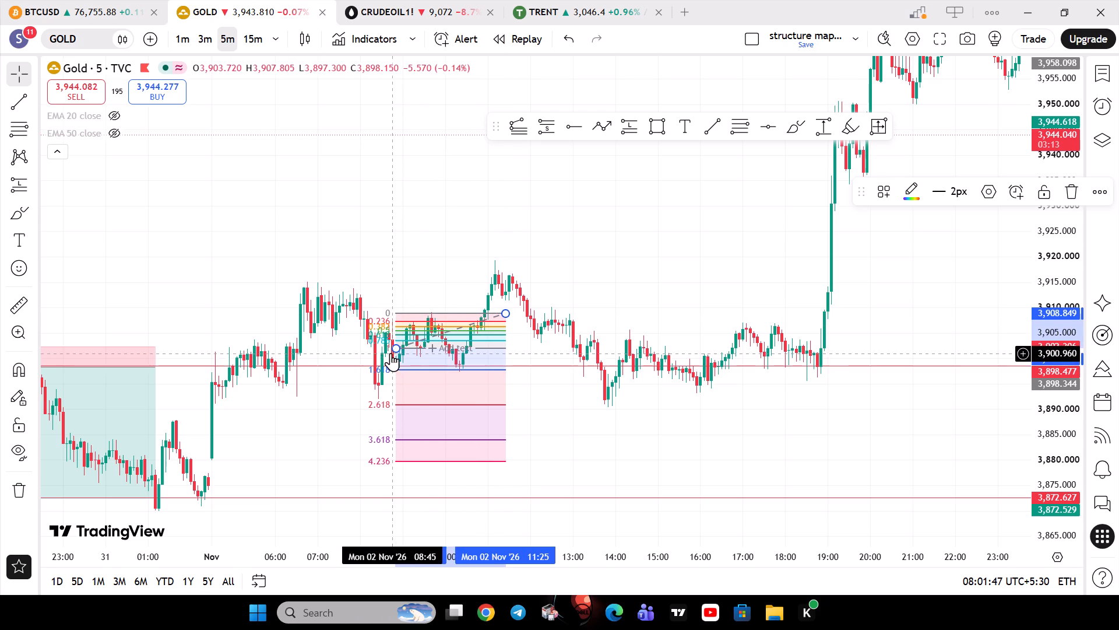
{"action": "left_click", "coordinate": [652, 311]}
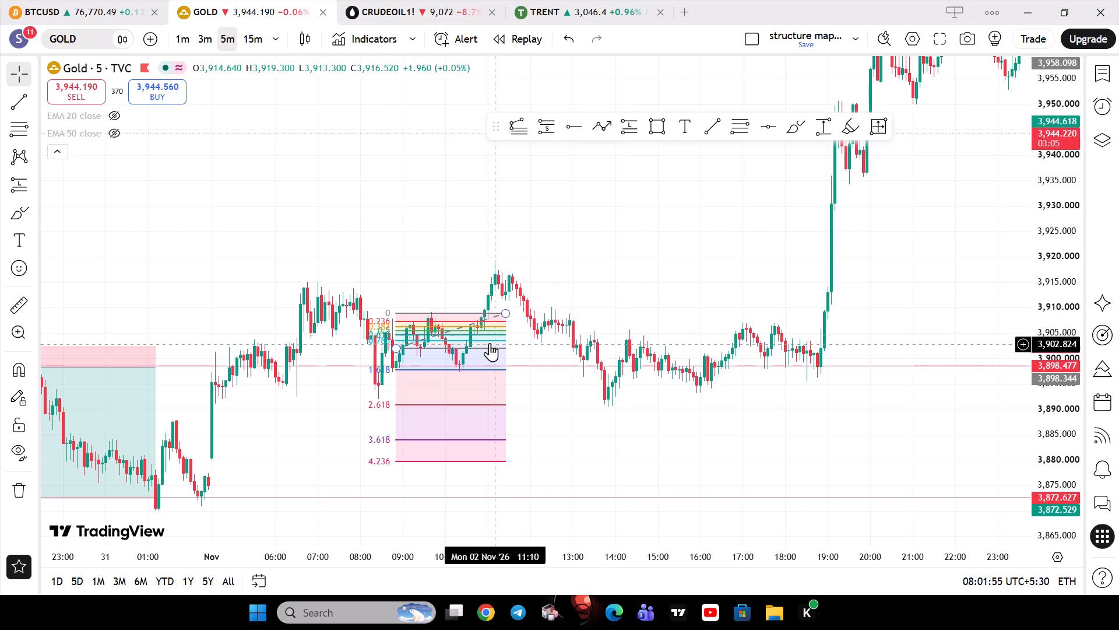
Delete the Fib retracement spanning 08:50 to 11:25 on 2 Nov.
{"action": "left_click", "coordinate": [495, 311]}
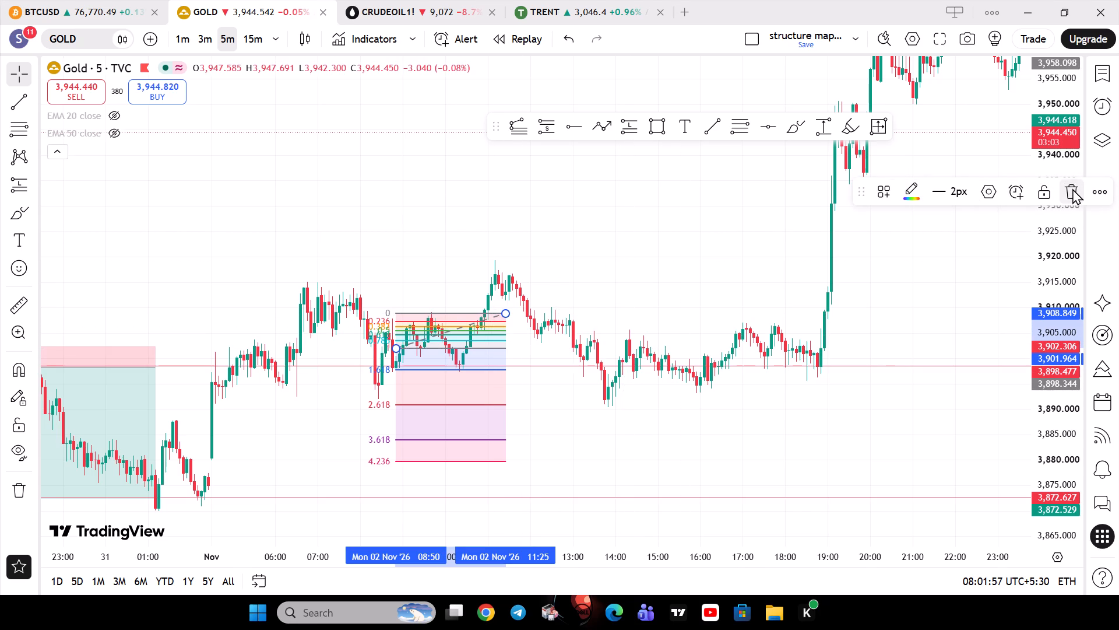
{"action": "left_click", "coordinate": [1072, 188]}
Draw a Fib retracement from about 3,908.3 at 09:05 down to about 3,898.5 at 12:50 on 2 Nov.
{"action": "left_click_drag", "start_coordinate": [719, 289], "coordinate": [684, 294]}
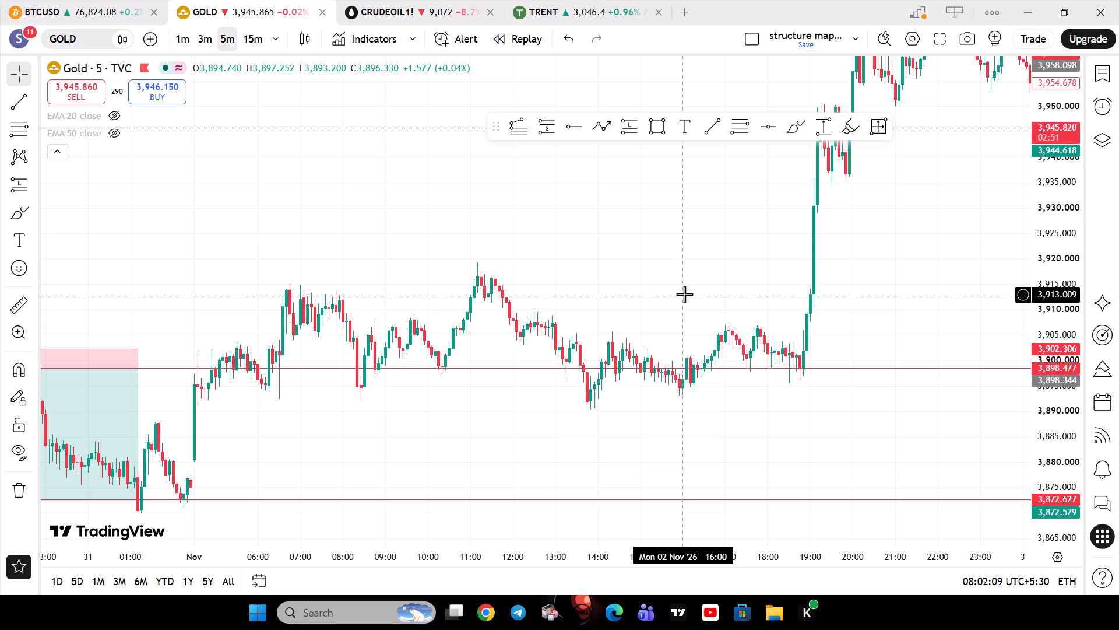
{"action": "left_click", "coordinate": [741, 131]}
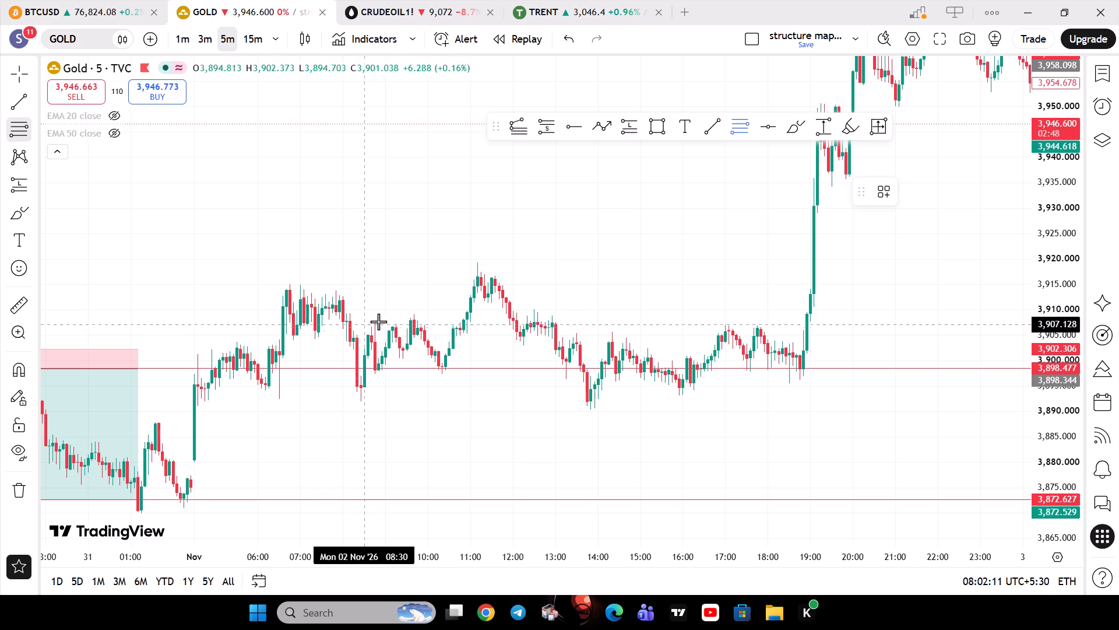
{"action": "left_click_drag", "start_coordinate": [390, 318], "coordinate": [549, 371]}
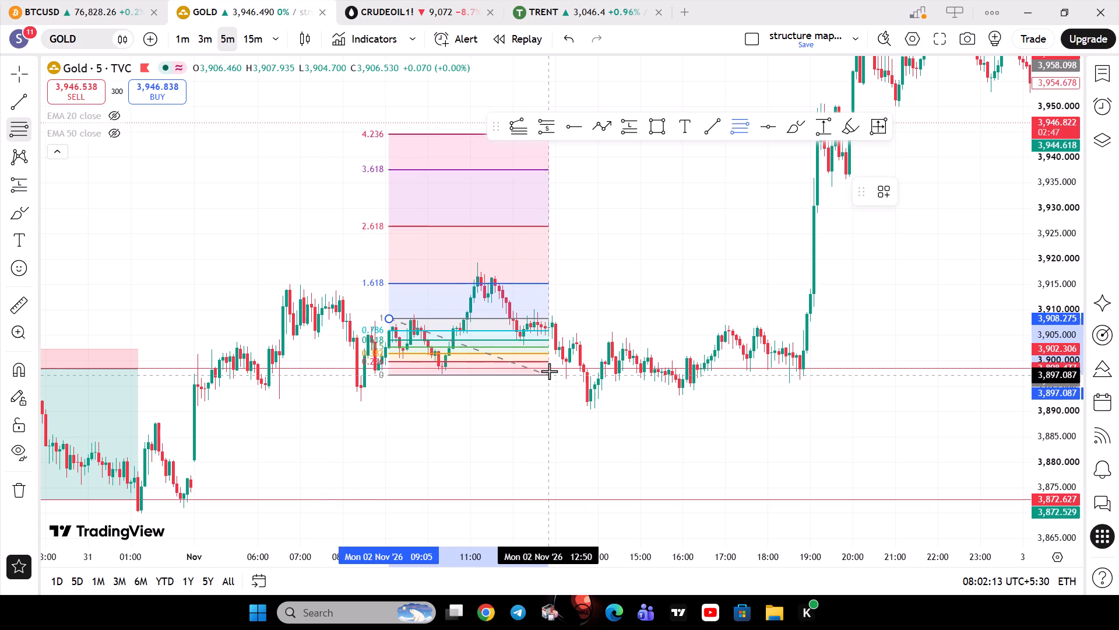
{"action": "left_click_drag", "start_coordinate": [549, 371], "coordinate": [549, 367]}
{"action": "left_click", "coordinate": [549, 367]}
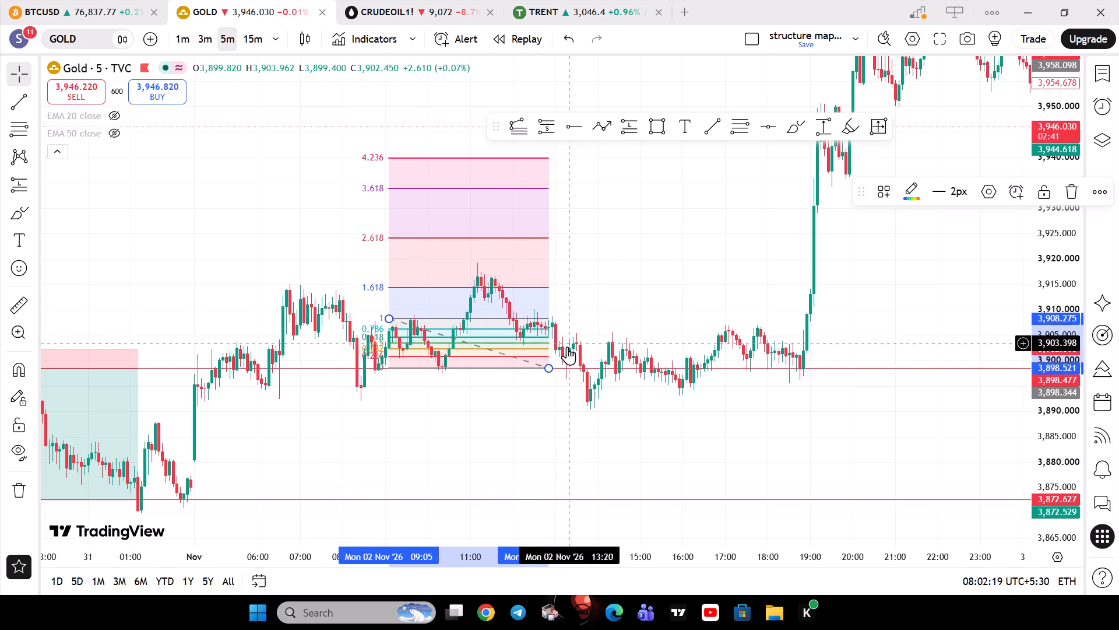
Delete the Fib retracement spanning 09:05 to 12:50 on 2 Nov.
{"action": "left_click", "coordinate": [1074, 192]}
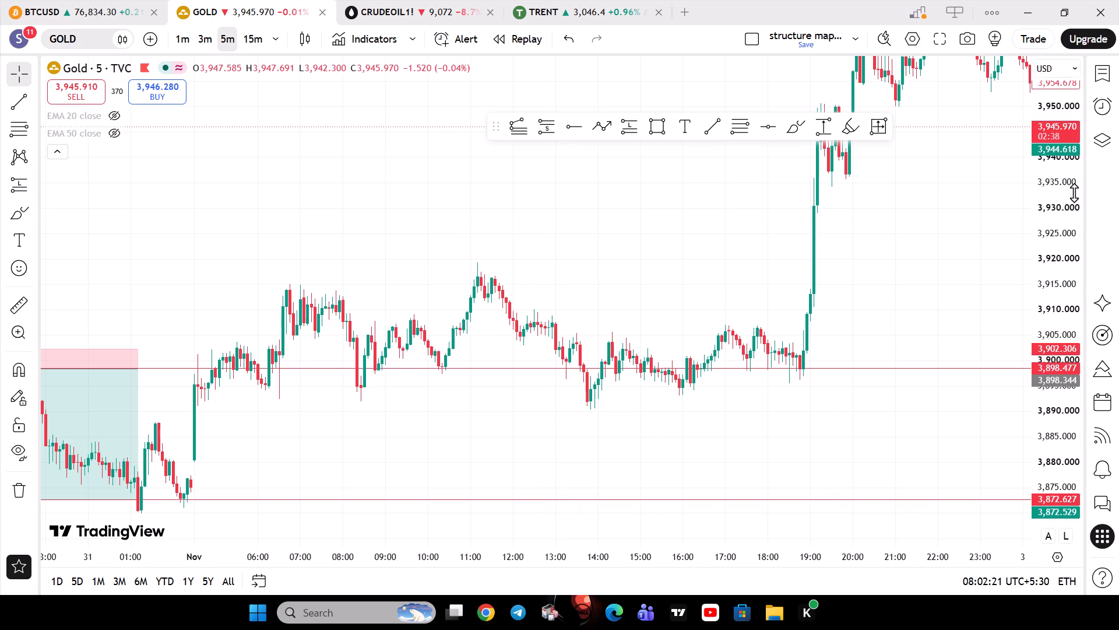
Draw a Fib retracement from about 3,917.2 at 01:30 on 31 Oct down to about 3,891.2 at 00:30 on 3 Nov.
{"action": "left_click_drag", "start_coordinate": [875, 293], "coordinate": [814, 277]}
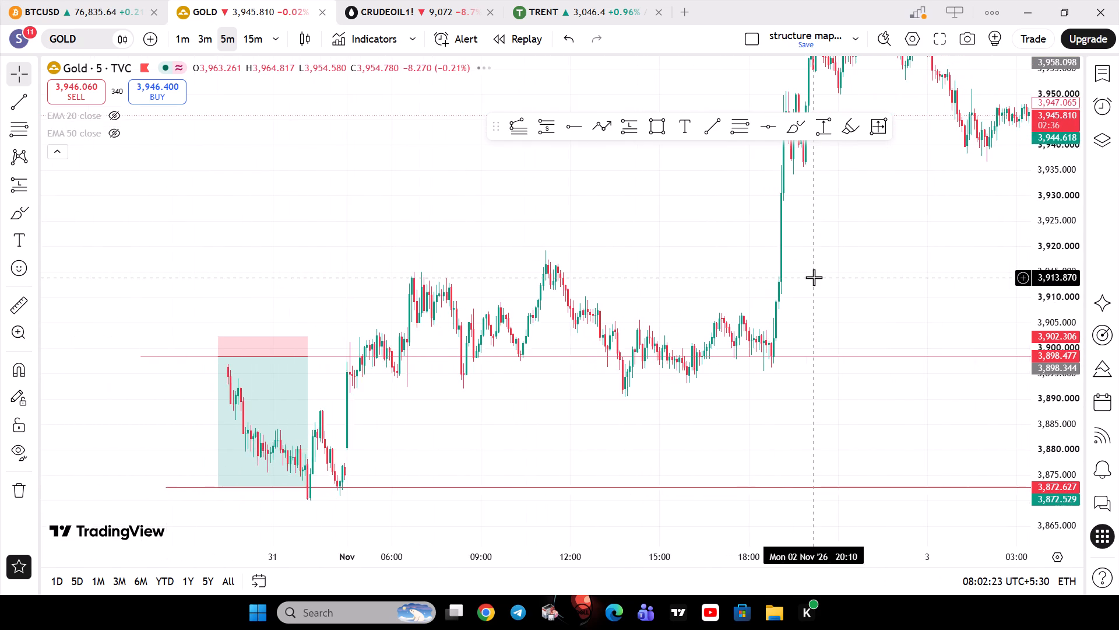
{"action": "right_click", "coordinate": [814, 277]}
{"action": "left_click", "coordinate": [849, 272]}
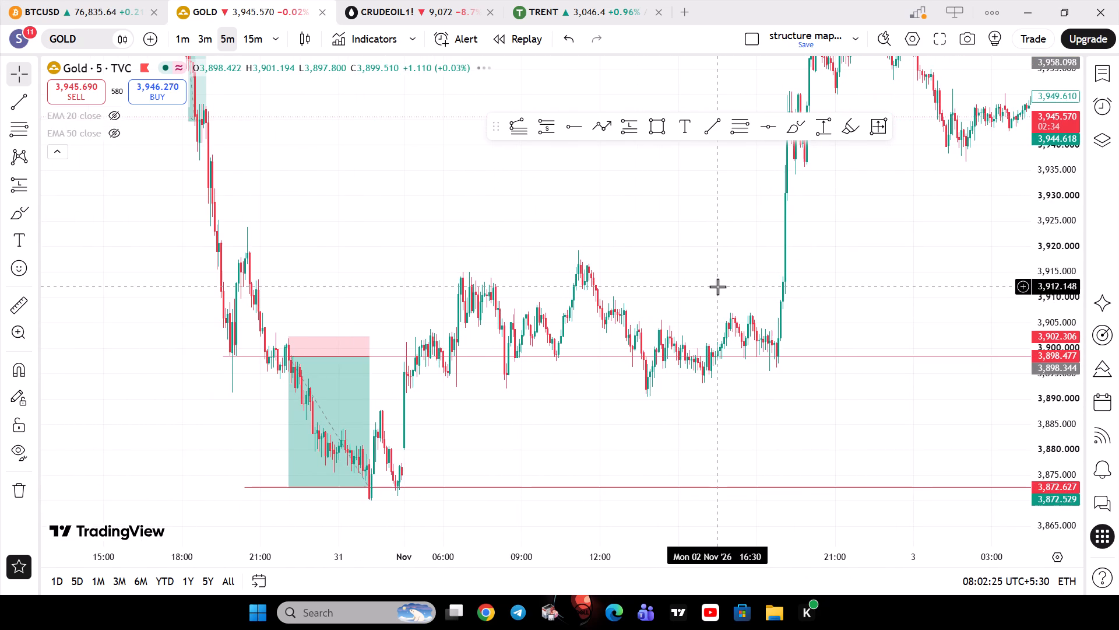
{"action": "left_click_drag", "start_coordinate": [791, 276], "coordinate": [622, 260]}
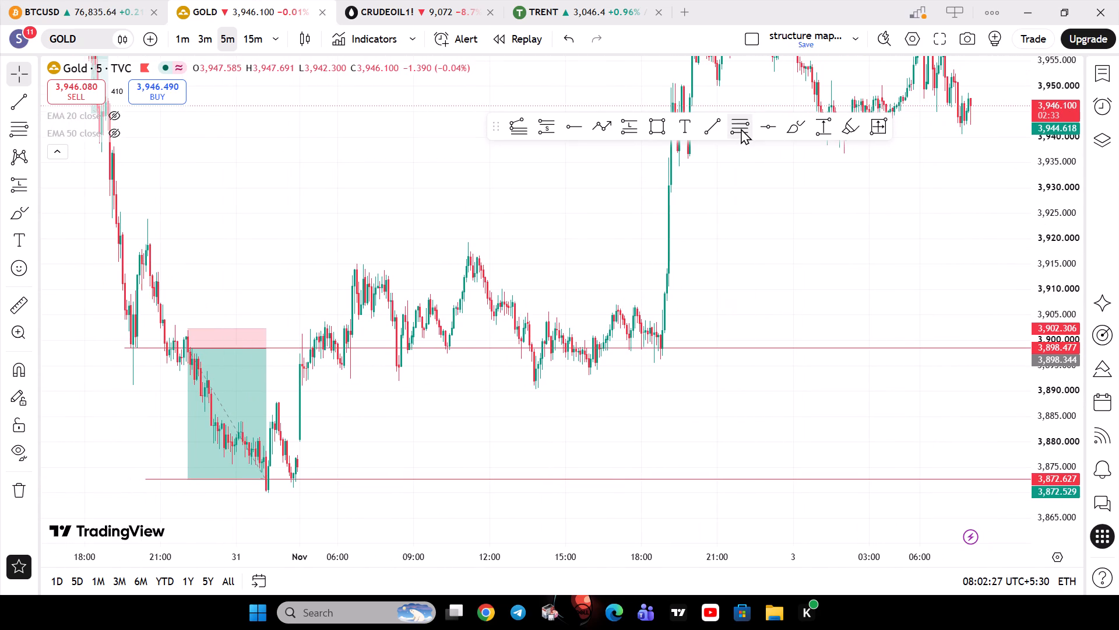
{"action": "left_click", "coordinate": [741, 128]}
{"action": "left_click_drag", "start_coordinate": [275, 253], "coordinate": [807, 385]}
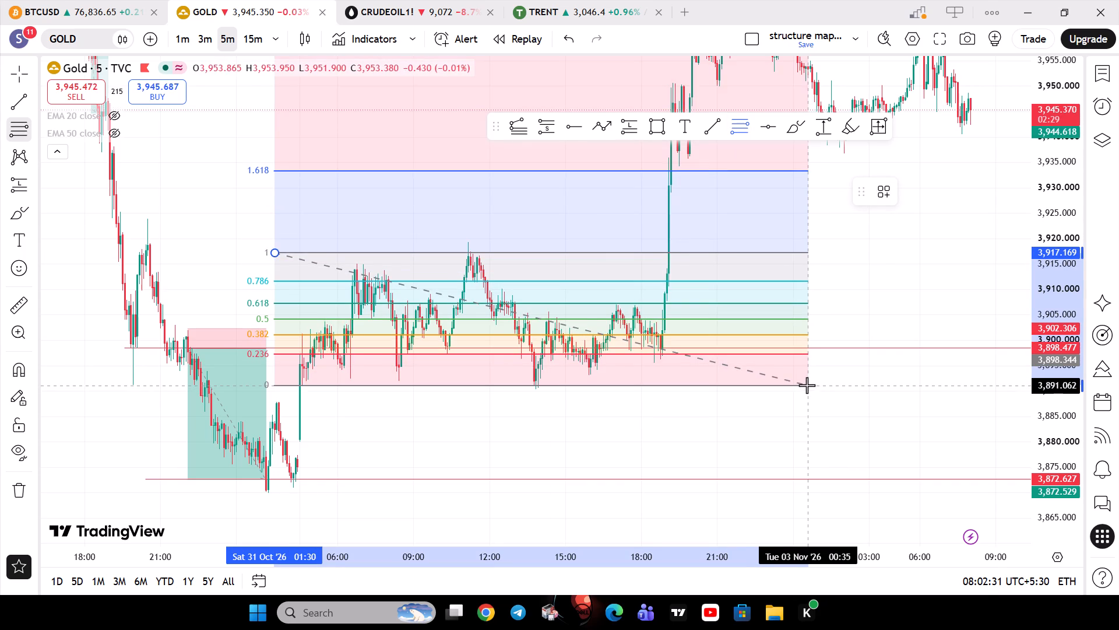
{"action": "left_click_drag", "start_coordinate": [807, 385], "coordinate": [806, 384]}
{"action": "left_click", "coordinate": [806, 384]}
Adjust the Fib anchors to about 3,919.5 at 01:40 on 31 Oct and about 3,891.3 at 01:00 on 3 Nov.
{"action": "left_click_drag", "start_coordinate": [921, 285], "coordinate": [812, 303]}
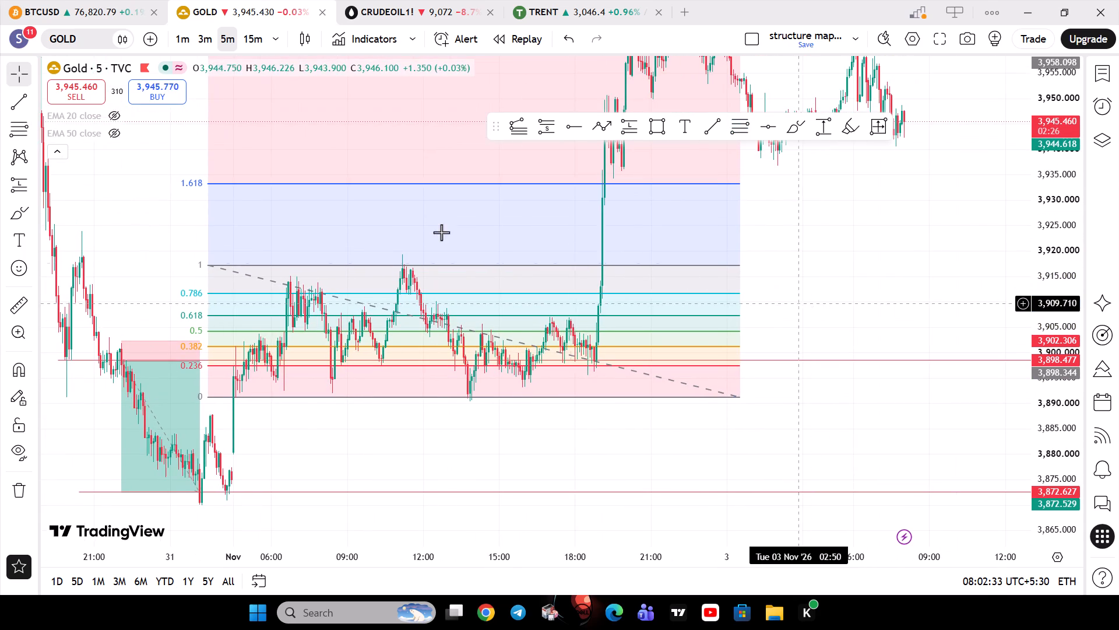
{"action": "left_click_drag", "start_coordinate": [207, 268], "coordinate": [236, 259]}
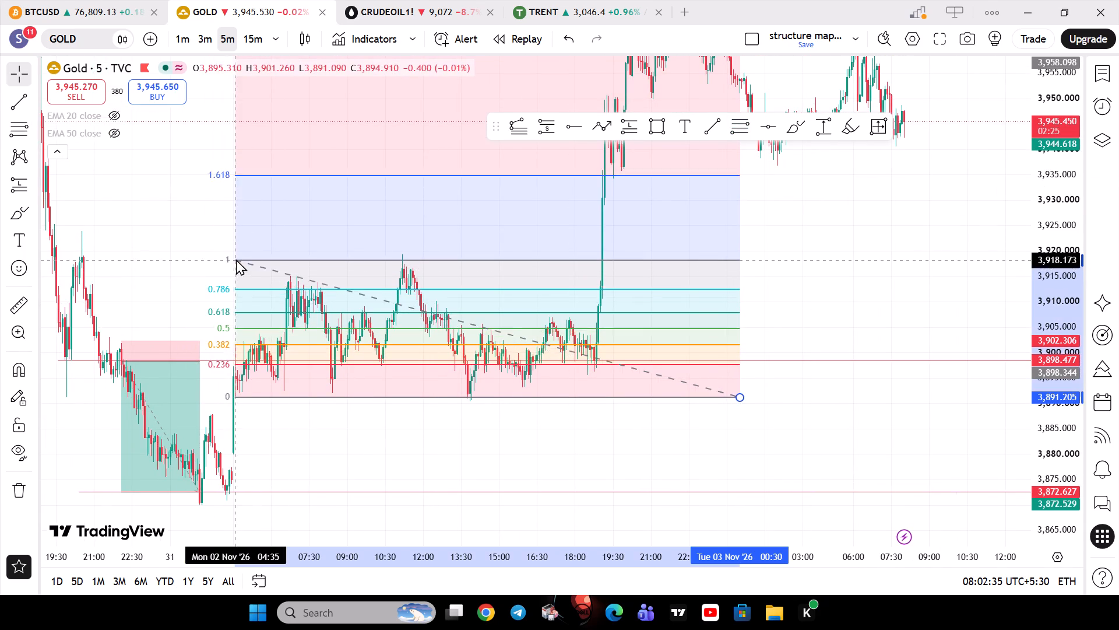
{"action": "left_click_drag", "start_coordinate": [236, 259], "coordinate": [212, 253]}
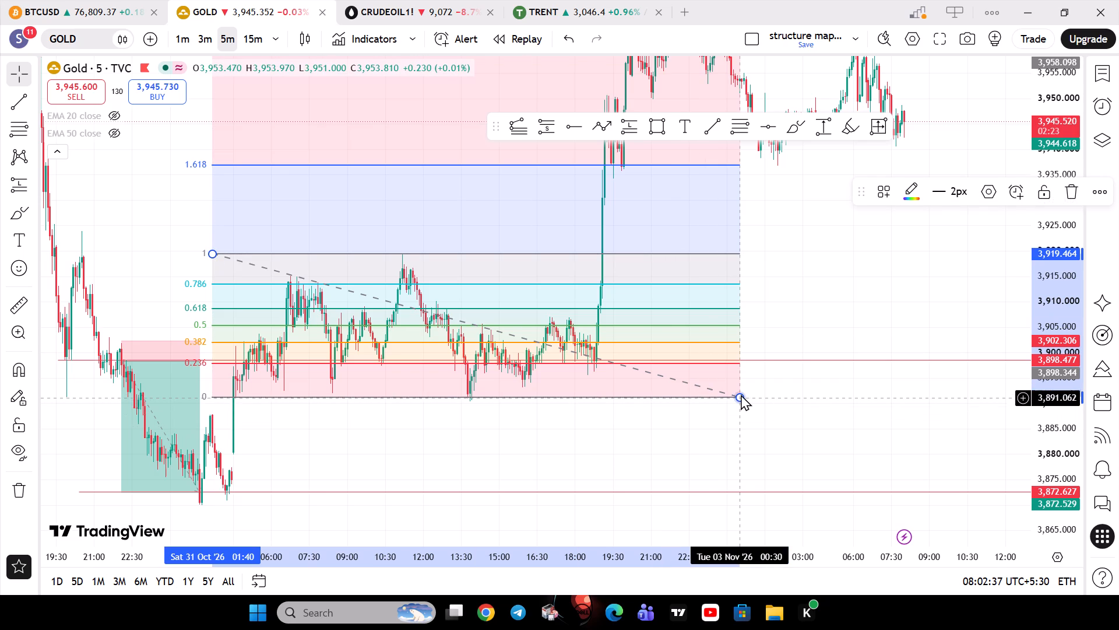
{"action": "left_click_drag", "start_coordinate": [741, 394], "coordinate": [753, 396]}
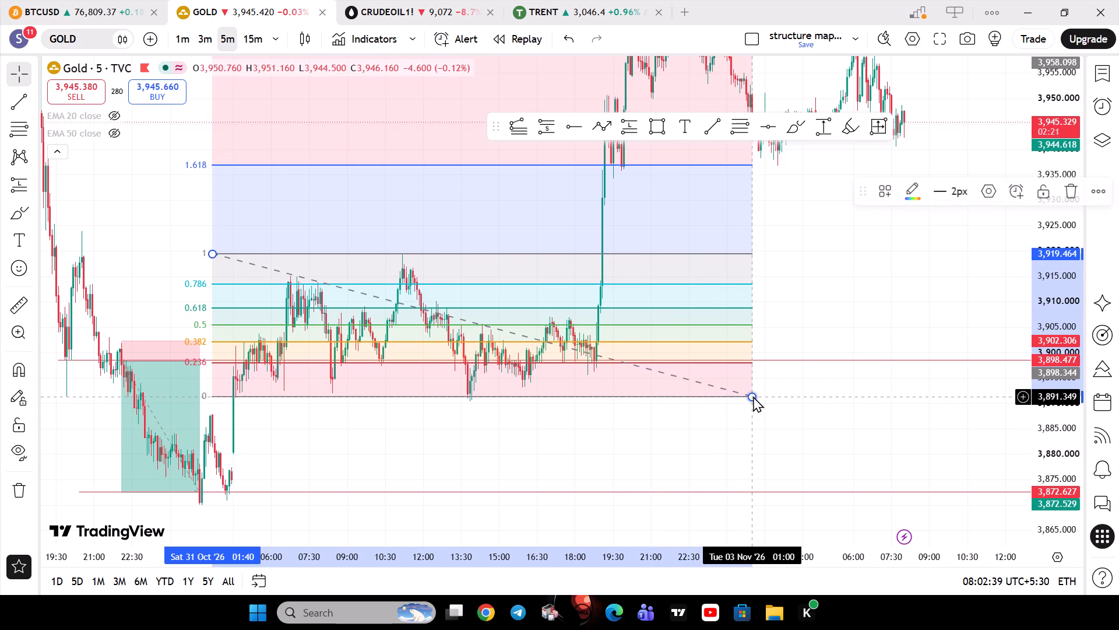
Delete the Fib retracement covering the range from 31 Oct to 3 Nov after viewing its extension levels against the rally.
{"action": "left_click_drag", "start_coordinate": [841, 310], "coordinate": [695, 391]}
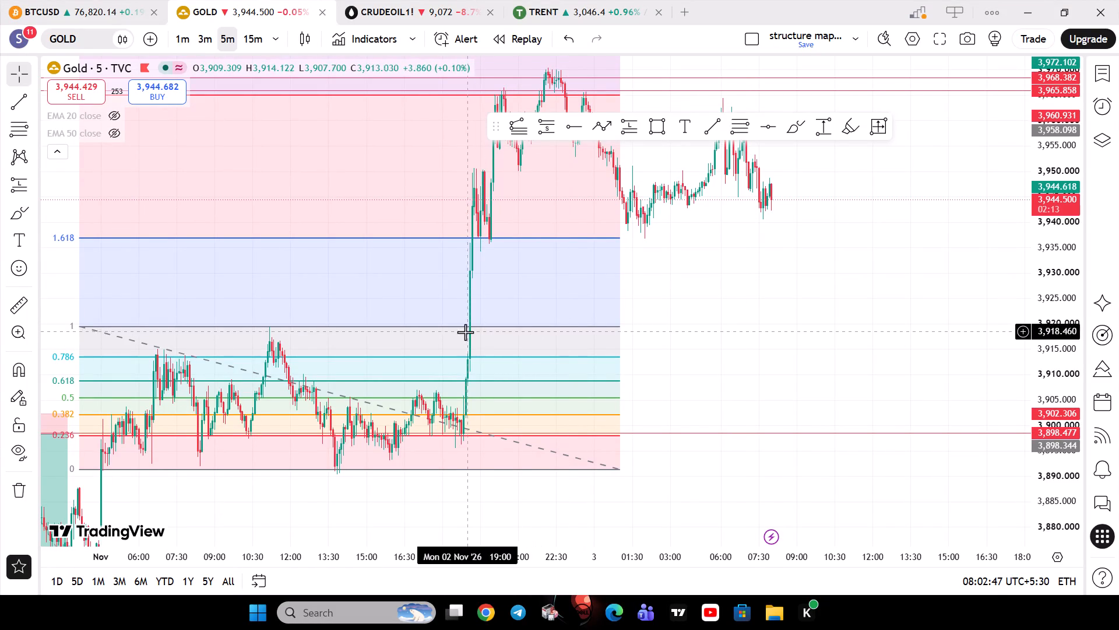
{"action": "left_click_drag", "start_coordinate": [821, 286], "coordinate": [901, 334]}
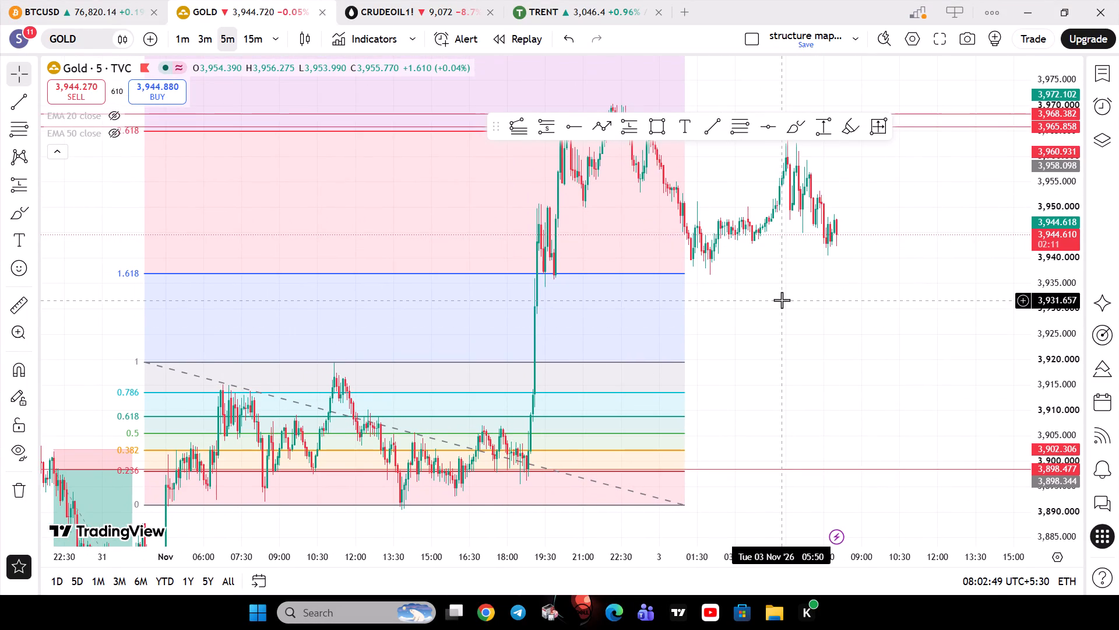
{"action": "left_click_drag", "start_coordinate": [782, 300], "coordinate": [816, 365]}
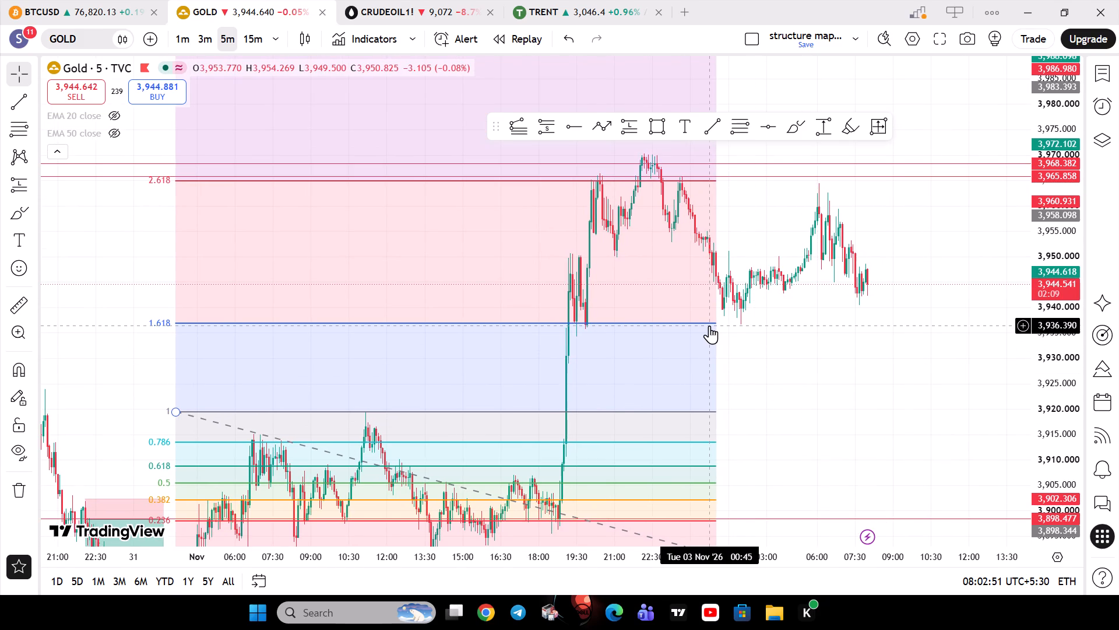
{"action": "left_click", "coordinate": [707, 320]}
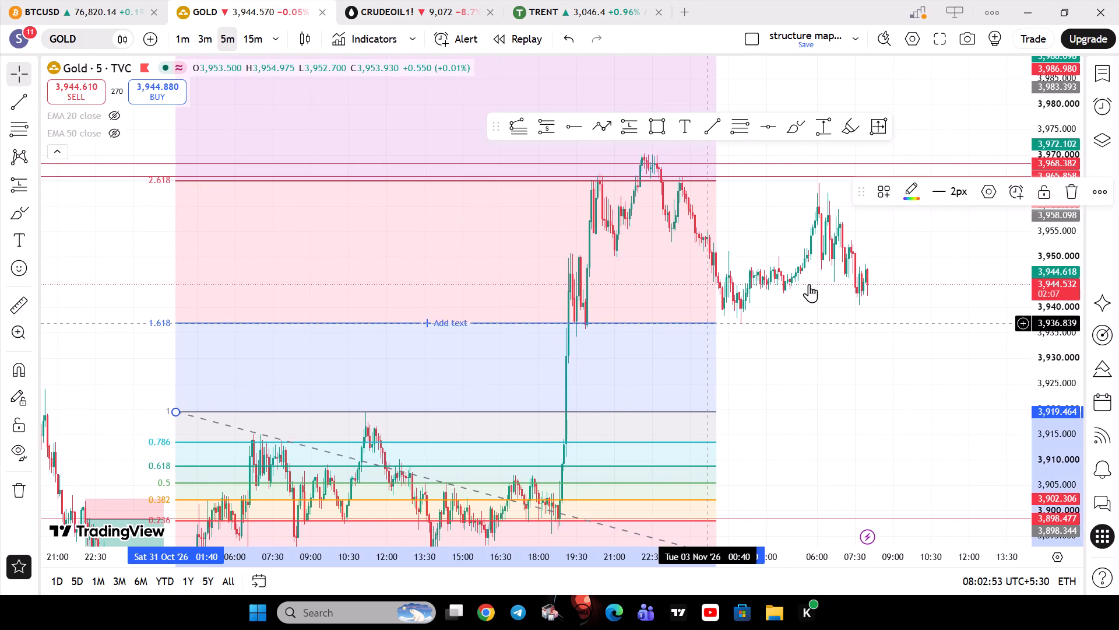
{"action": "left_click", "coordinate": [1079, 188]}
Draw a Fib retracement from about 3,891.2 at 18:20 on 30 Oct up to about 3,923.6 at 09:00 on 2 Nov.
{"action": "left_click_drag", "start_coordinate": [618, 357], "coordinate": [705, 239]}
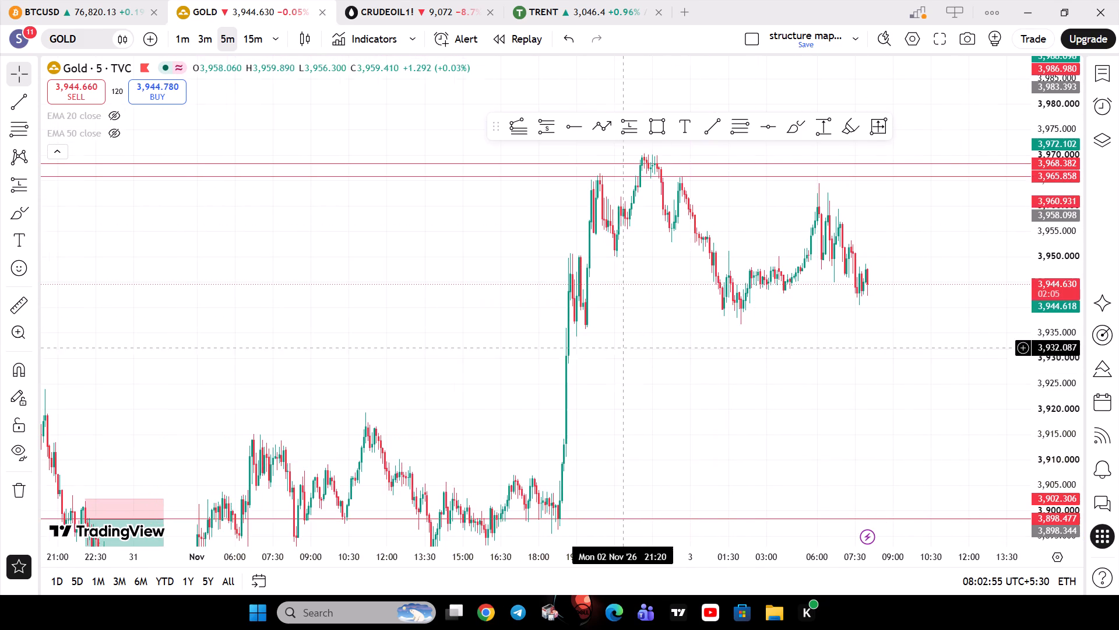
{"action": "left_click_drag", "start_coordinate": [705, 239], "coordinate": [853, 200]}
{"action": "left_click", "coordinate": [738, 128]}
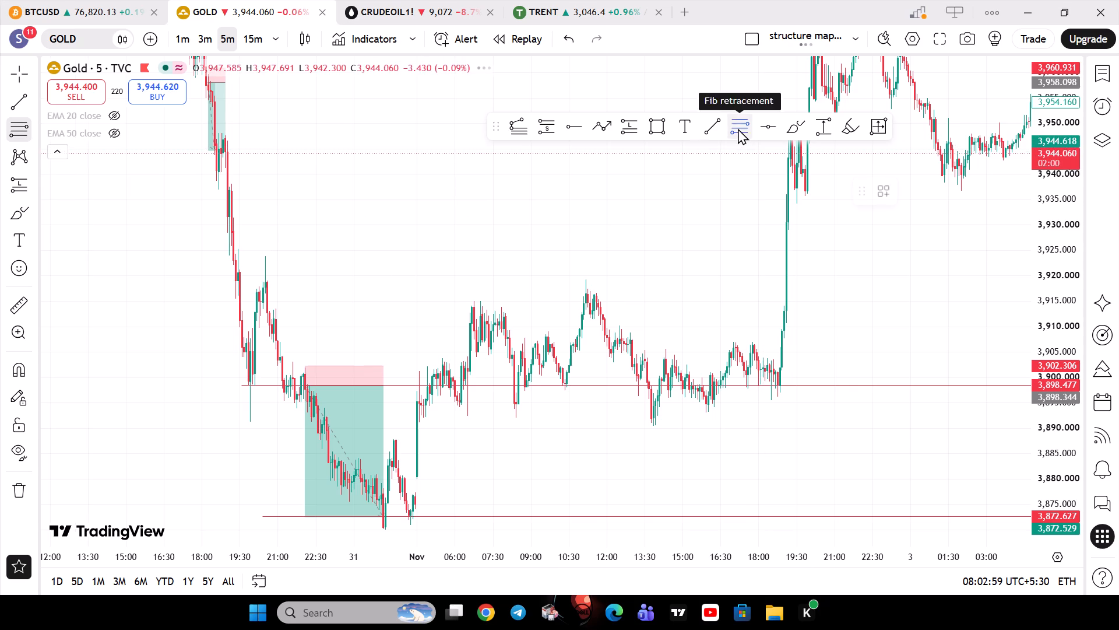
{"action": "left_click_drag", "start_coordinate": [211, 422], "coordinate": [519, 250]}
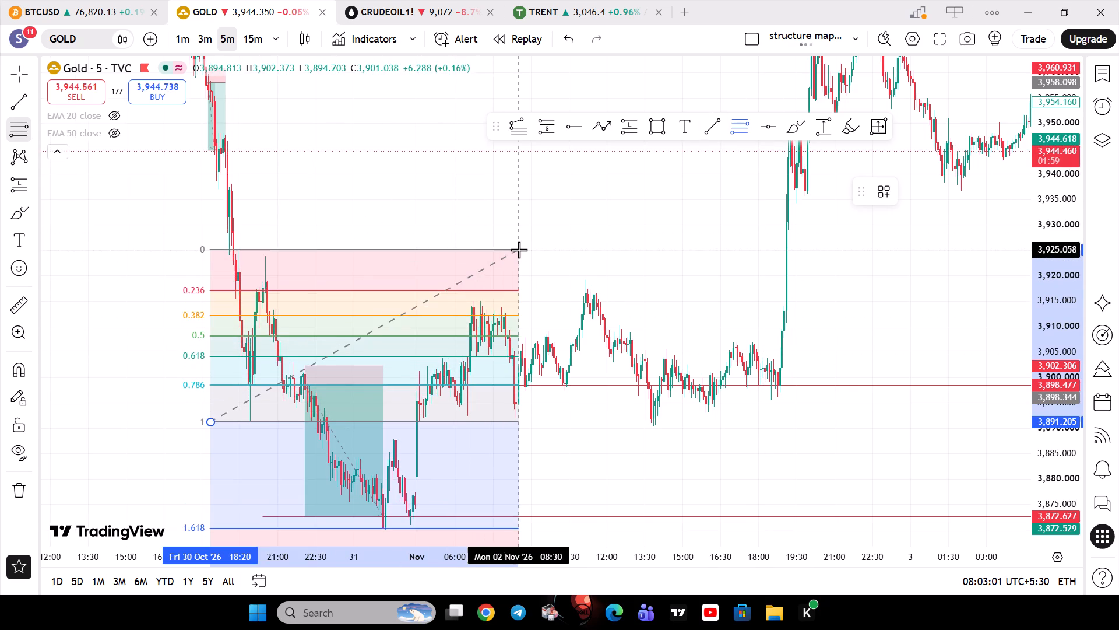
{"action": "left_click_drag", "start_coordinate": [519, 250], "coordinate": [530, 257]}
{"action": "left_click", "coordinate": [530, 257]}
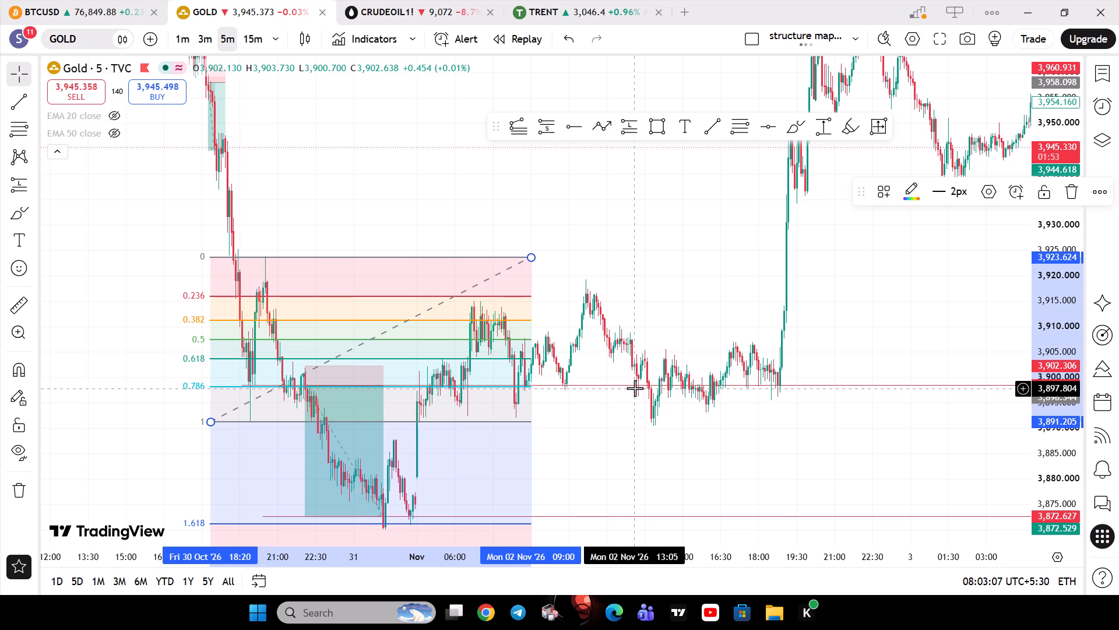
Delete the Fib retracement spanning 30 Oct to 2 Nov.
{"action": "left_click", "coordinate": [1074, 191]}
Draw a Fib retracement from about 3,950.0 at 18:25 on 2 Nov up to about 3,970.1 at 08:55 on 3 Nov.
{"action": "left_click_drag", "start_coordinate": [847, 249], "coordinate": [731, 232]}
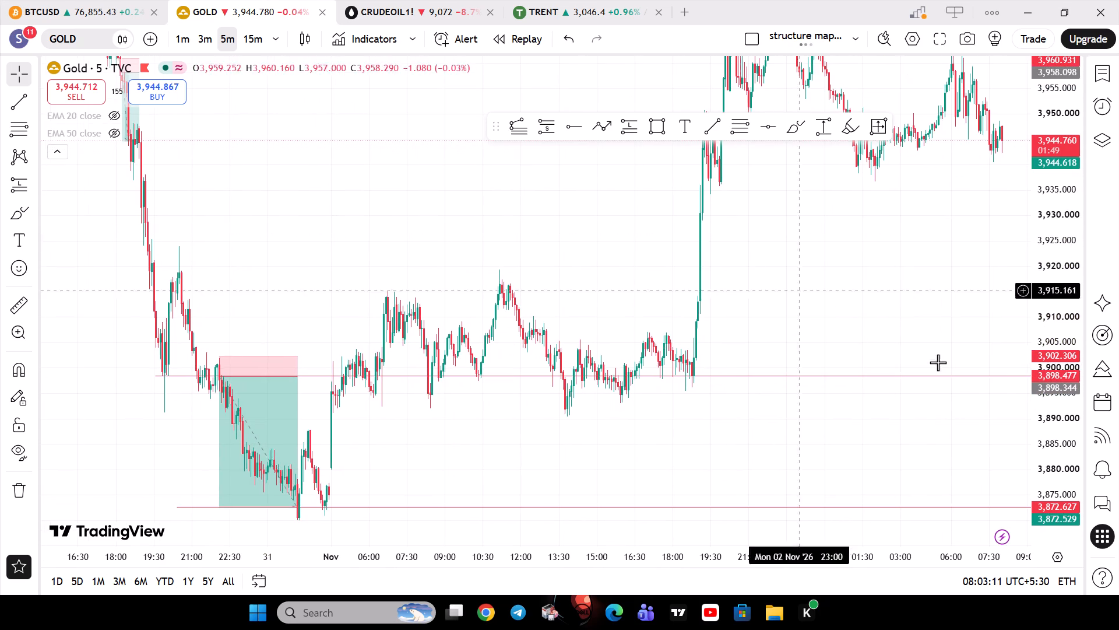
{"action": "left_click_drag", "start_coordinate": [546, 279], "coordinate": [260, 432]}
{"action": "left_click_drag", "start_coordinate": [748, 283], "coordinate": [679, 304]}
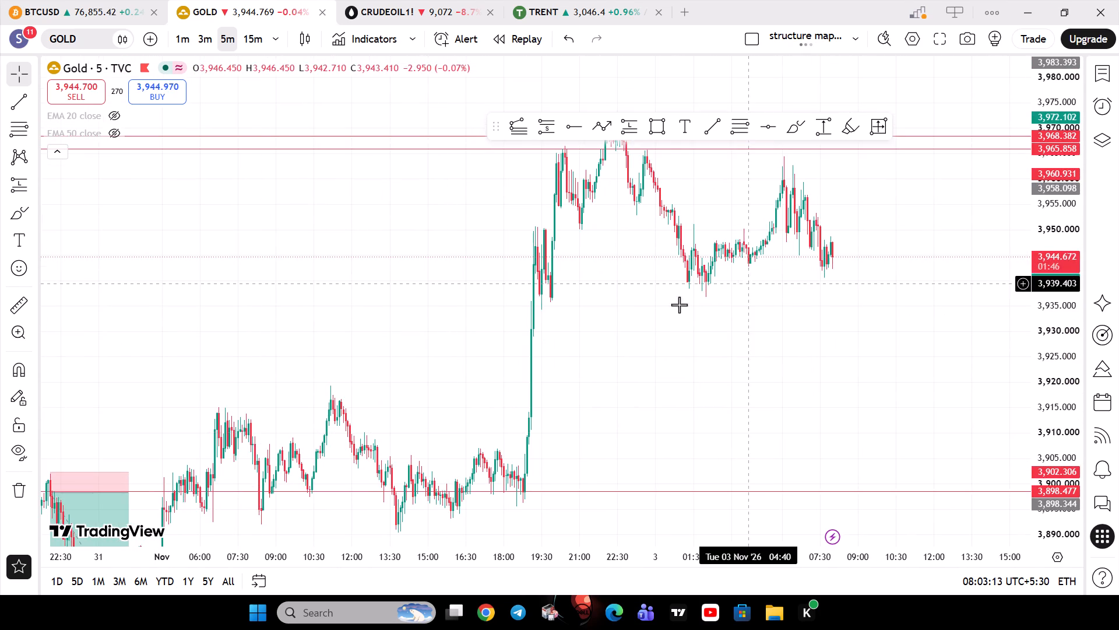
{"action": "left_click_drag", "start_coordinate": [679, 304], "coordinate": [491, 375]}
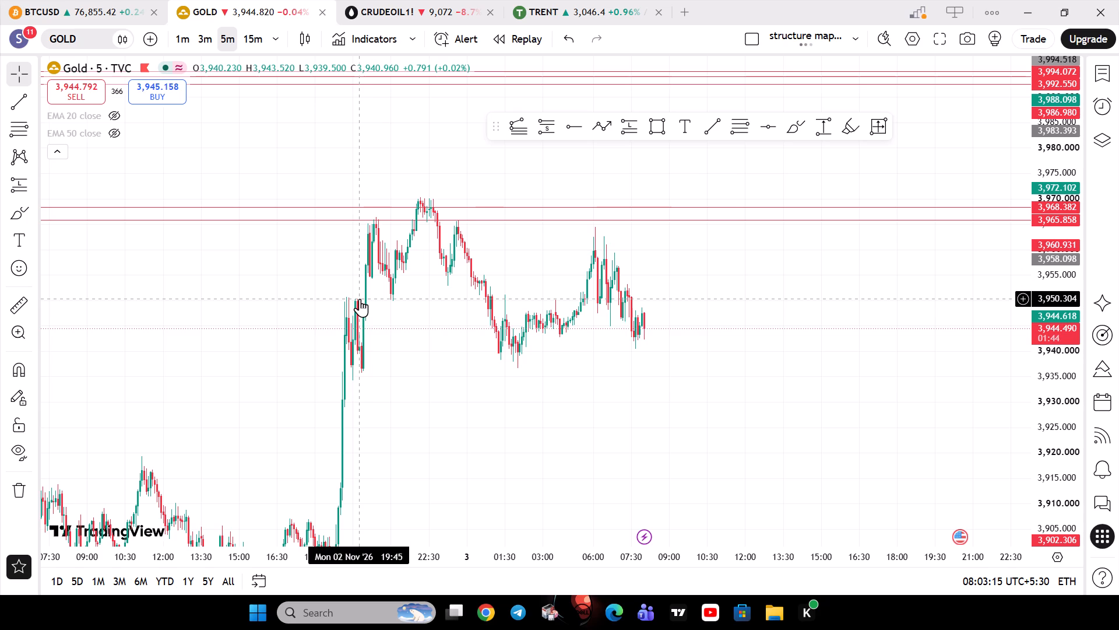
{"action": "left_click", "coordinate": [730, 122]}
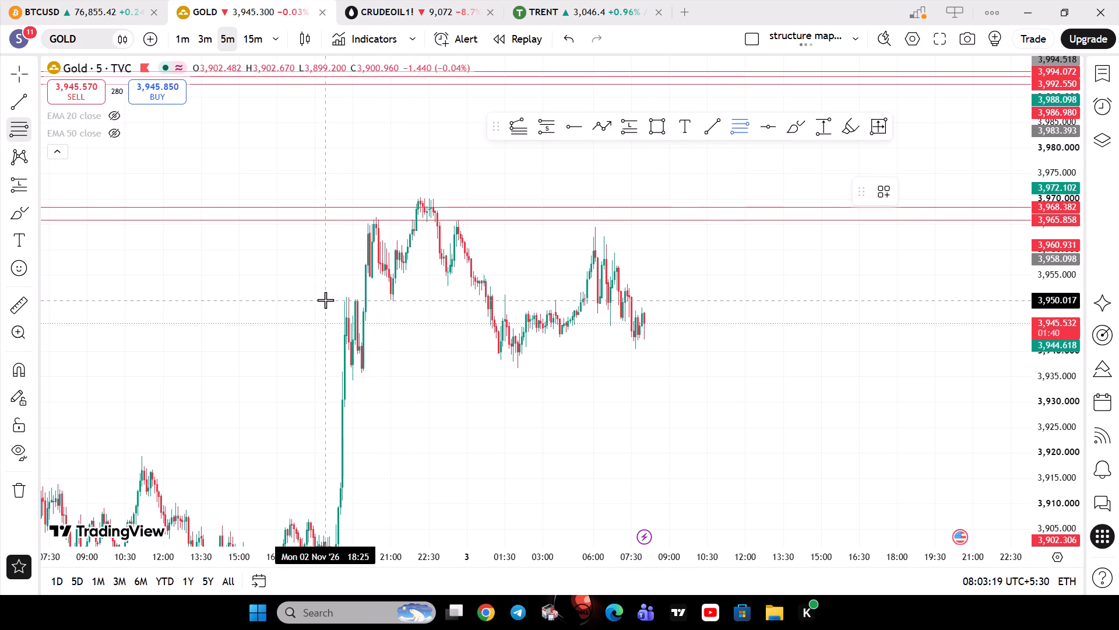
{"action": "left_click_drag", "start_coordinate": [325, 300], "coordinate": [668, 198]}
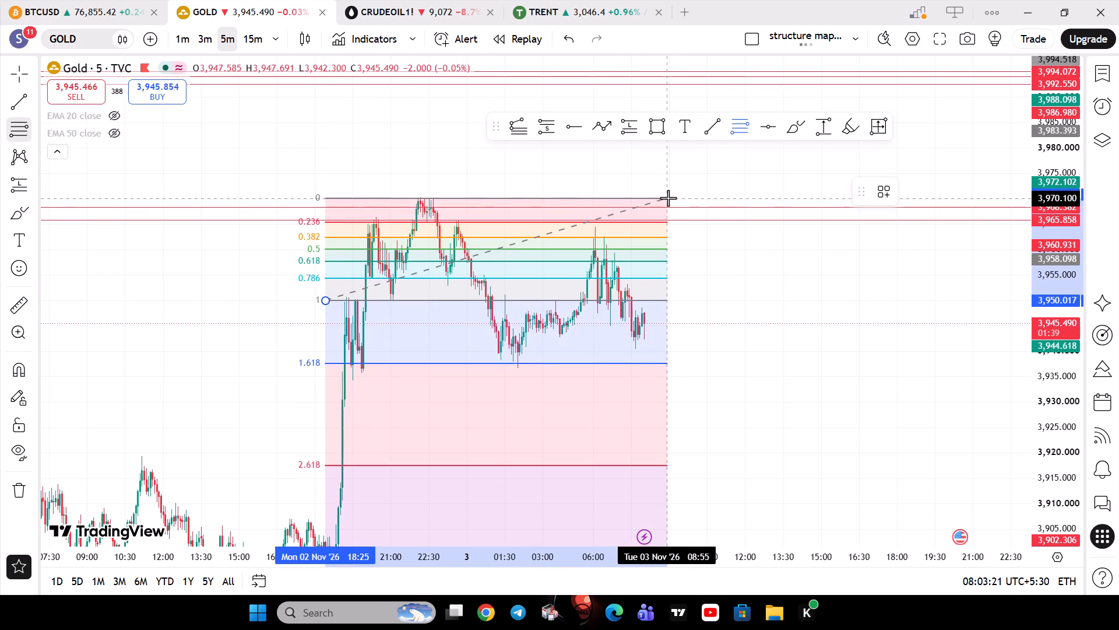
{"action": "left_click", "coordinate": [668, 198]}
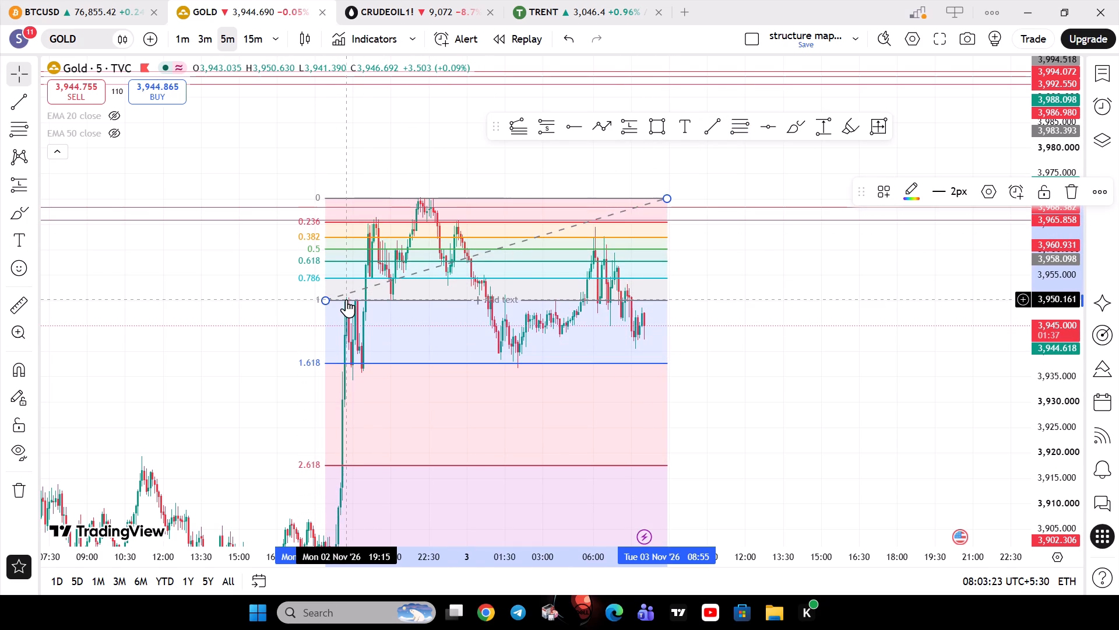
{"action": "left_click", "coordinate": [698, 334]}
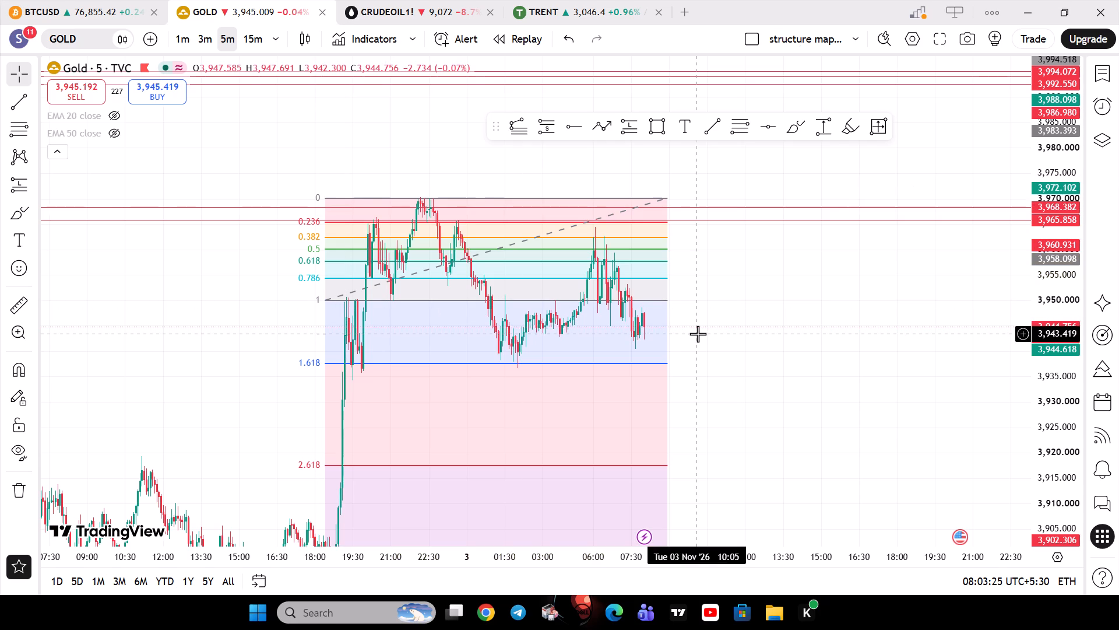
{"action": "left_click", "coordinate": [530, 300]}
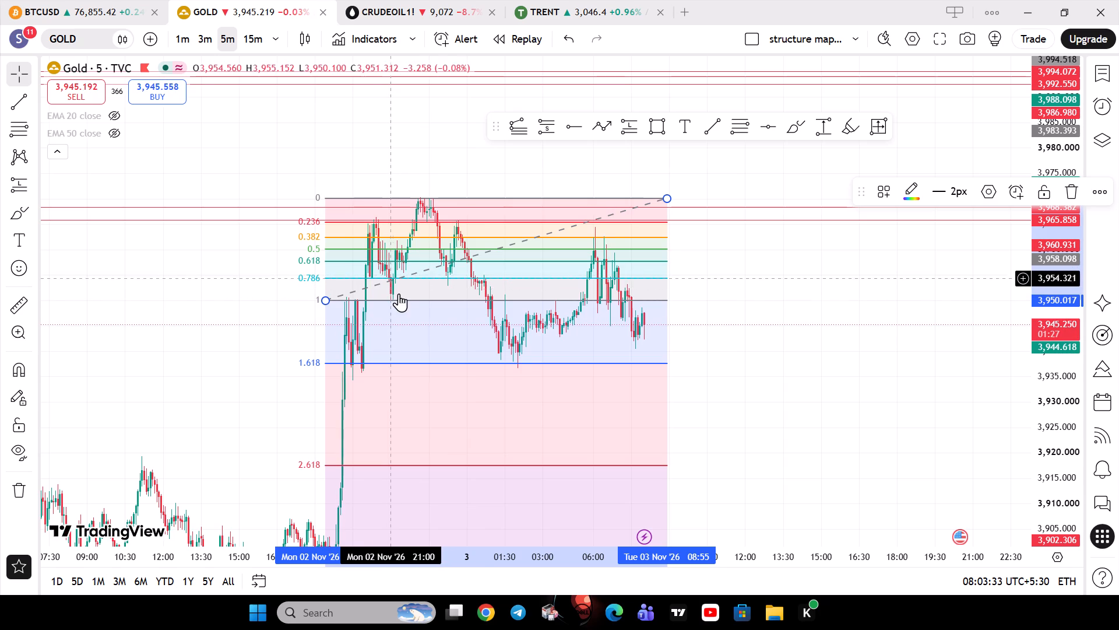
Measure the zone between Fib levels 1 and 1.618, from 08:10 on 3 Nov back to 19:40 on 2 Nov, and clear the measurement.
{"action": "left_click", "coordinate": [8, 314]}
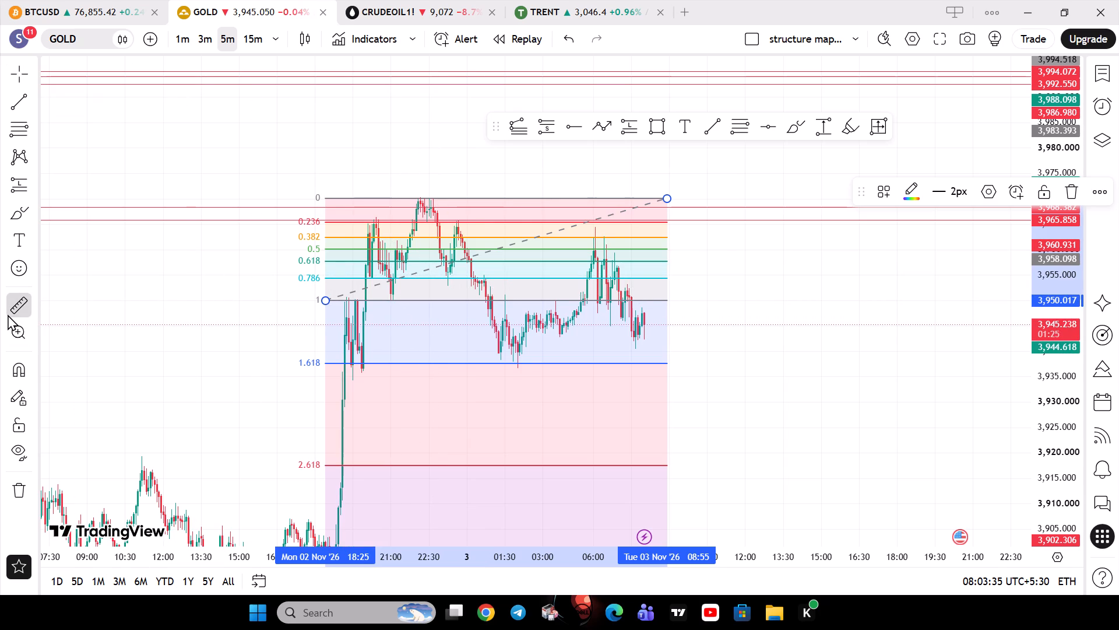
{"action": "left_click", "coordinate": [649, 299]}
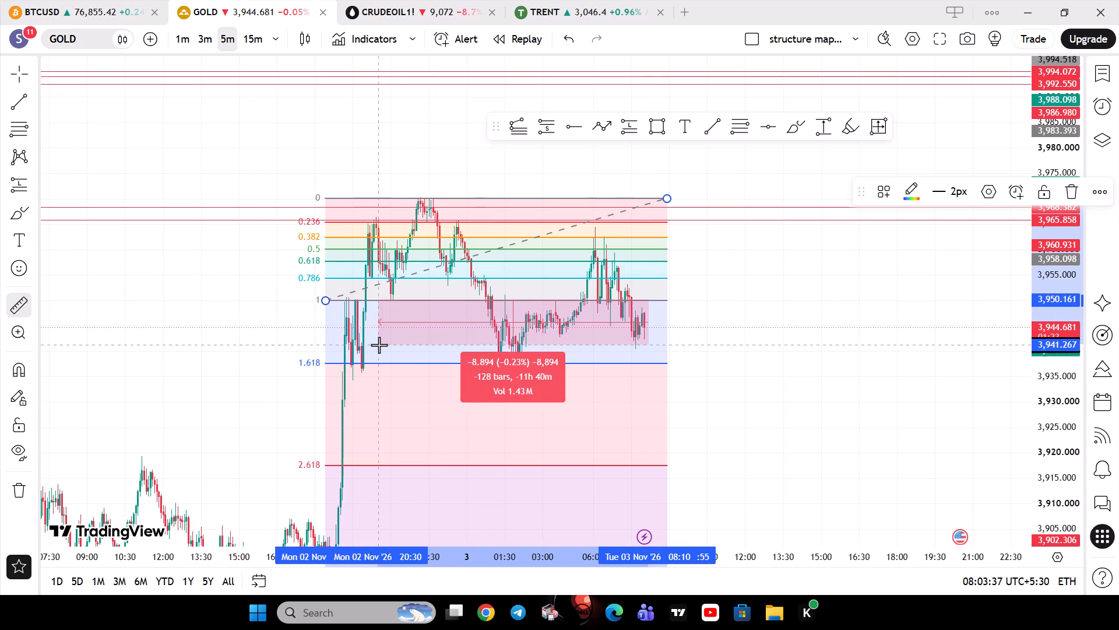
{"action": "left_click", "coordinate": [357, 363]}
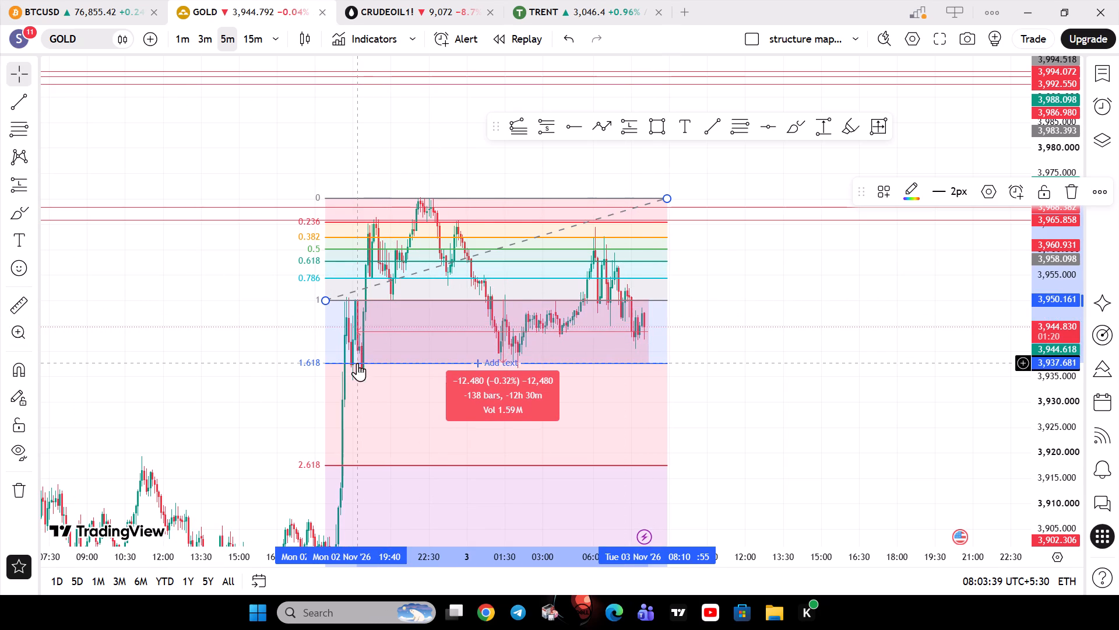
{"action": "left_click", "coordinate": [887, 374]}
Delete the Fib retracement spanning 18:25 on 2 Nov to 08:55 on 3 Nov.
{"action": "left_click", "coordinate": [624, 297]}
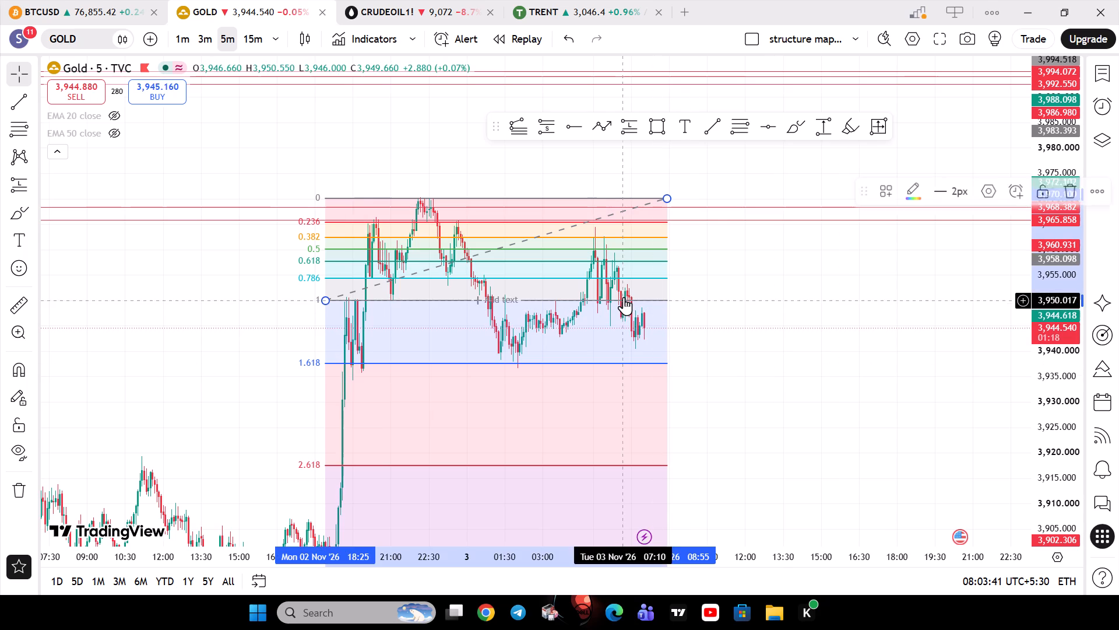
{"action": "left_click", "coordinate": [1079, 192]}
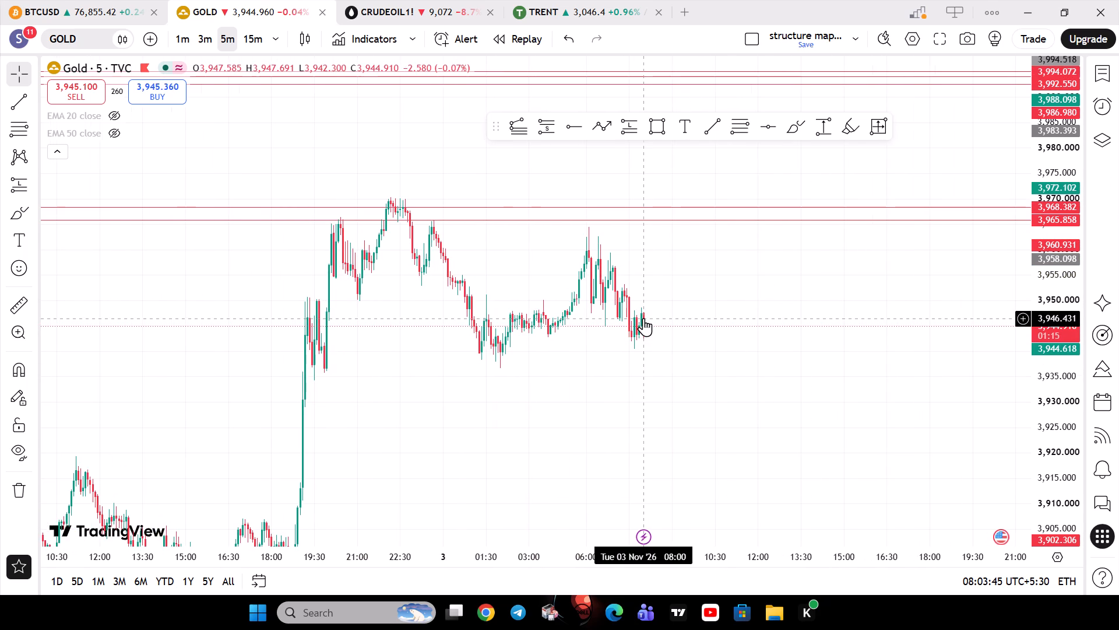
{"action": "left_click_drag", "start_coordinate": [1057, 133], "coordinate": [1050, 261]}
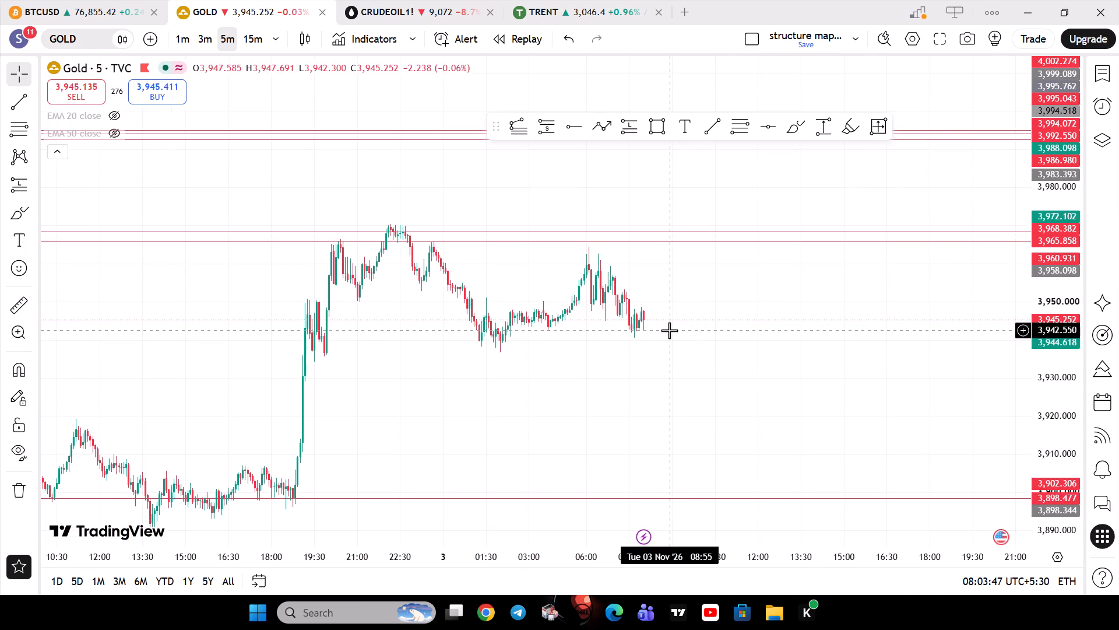
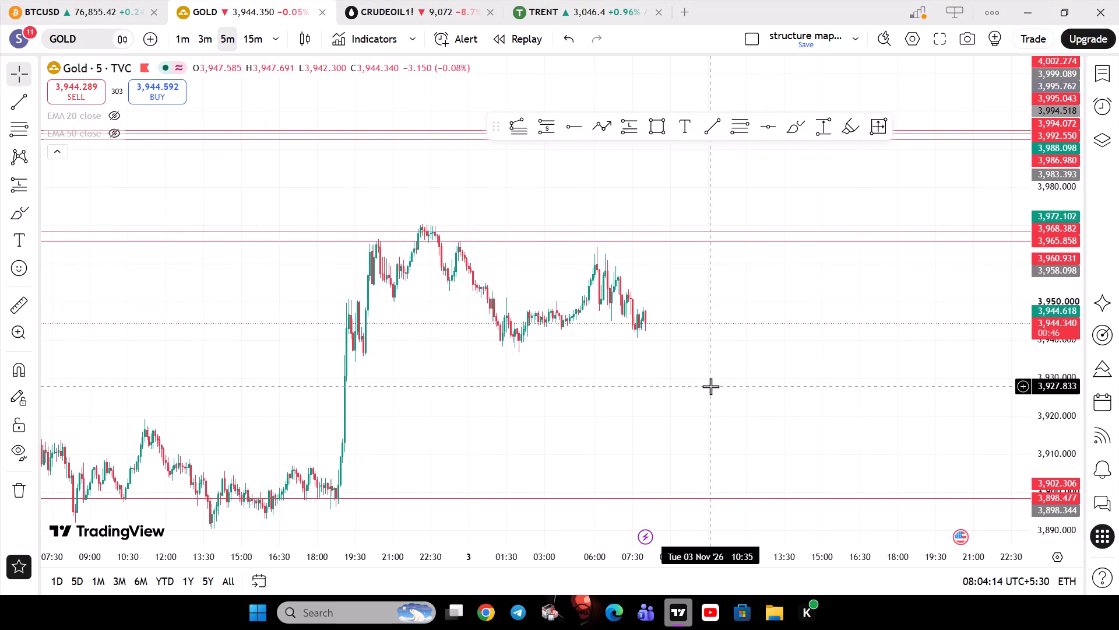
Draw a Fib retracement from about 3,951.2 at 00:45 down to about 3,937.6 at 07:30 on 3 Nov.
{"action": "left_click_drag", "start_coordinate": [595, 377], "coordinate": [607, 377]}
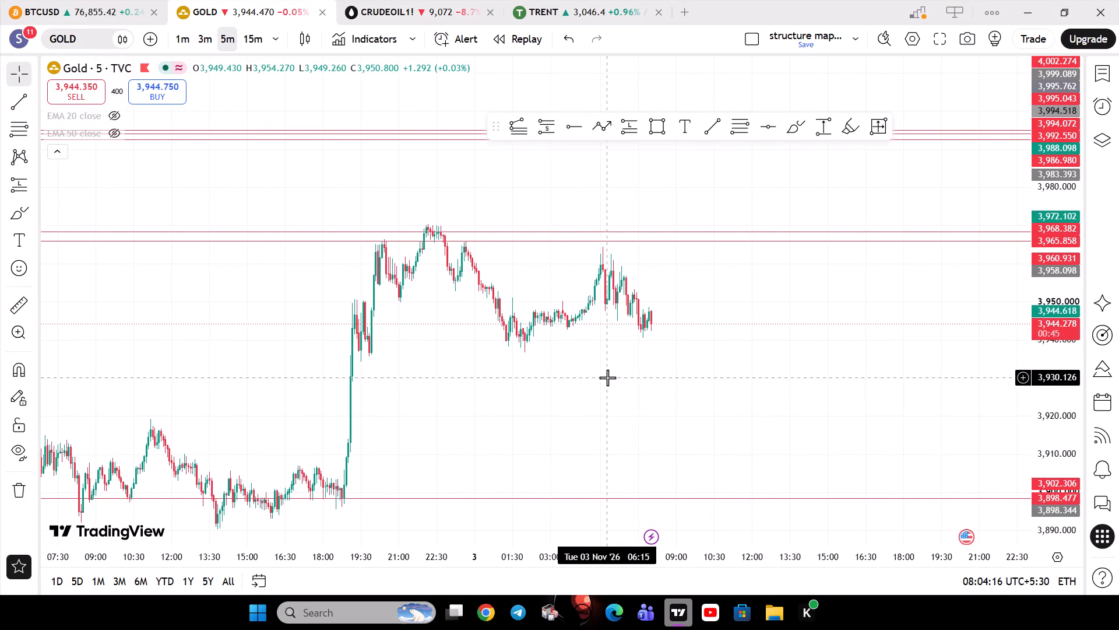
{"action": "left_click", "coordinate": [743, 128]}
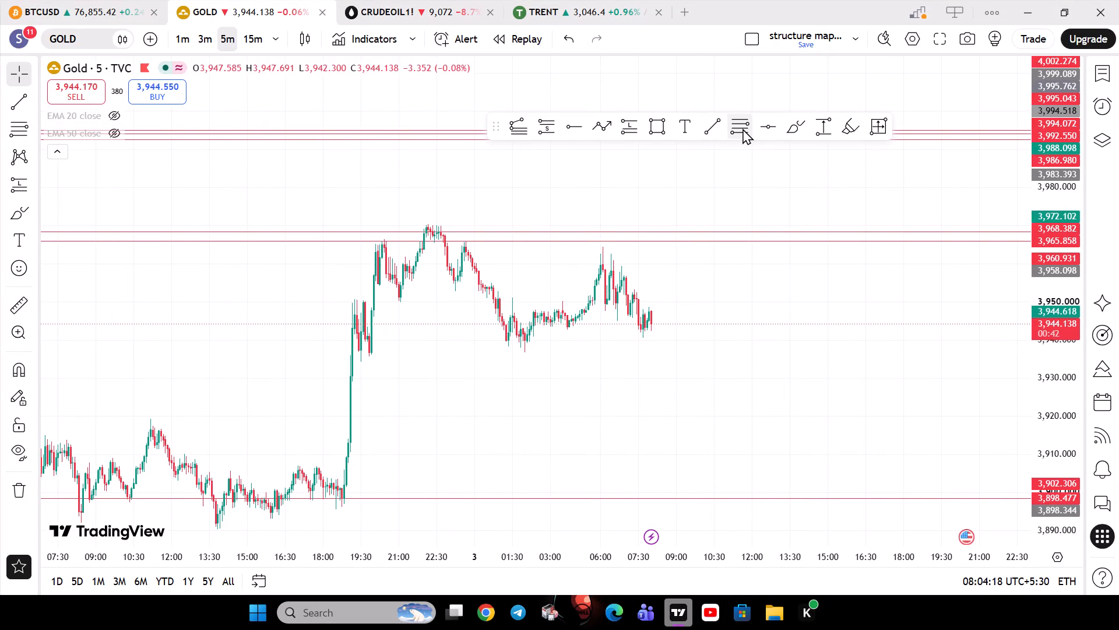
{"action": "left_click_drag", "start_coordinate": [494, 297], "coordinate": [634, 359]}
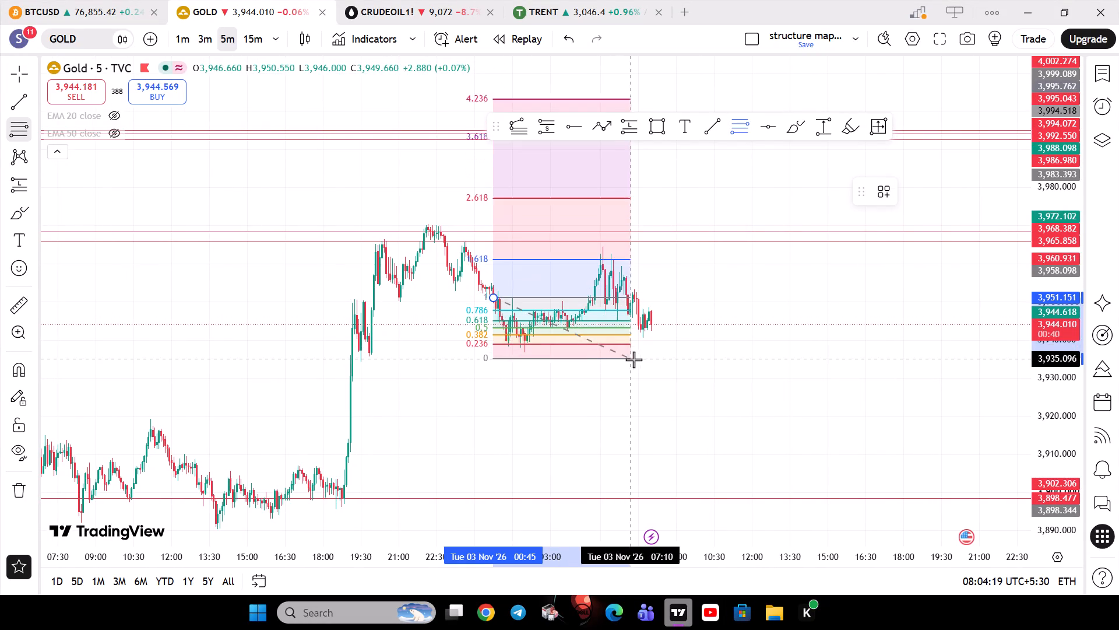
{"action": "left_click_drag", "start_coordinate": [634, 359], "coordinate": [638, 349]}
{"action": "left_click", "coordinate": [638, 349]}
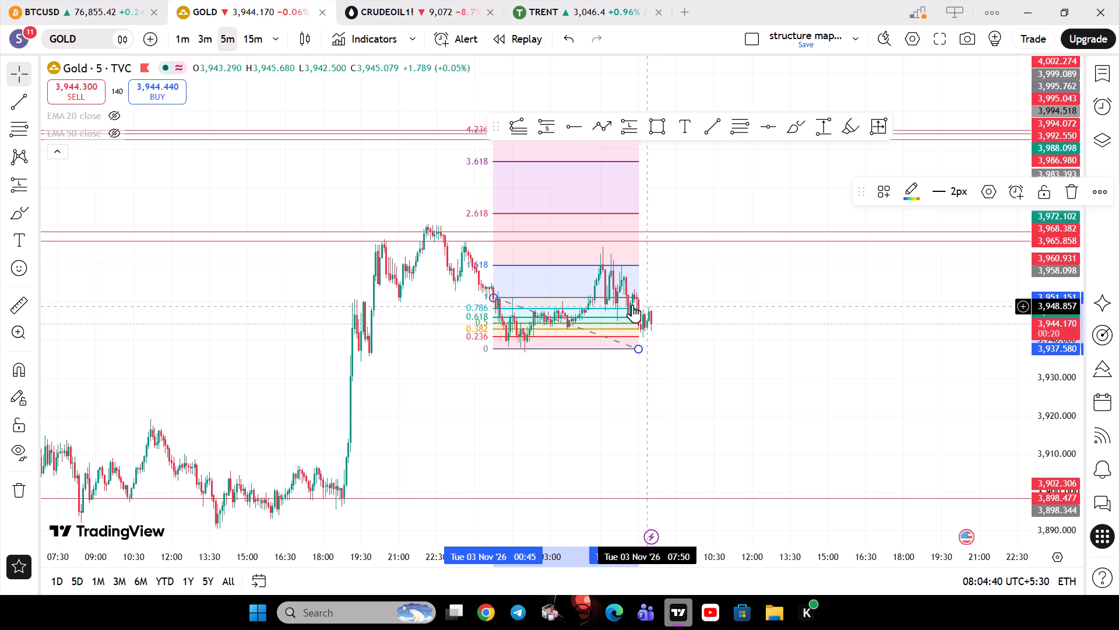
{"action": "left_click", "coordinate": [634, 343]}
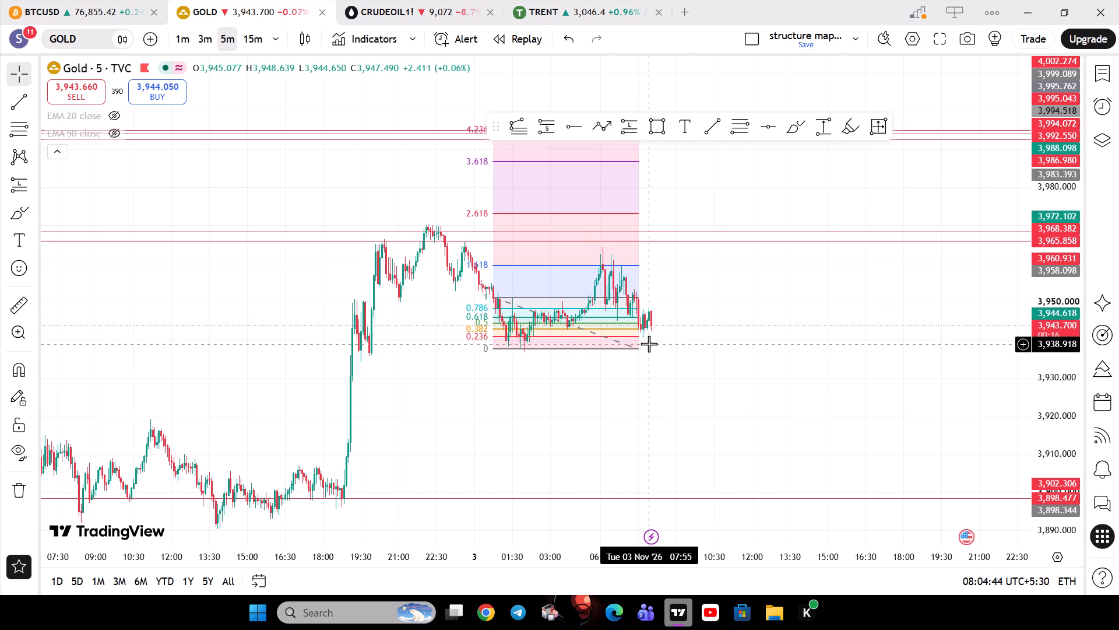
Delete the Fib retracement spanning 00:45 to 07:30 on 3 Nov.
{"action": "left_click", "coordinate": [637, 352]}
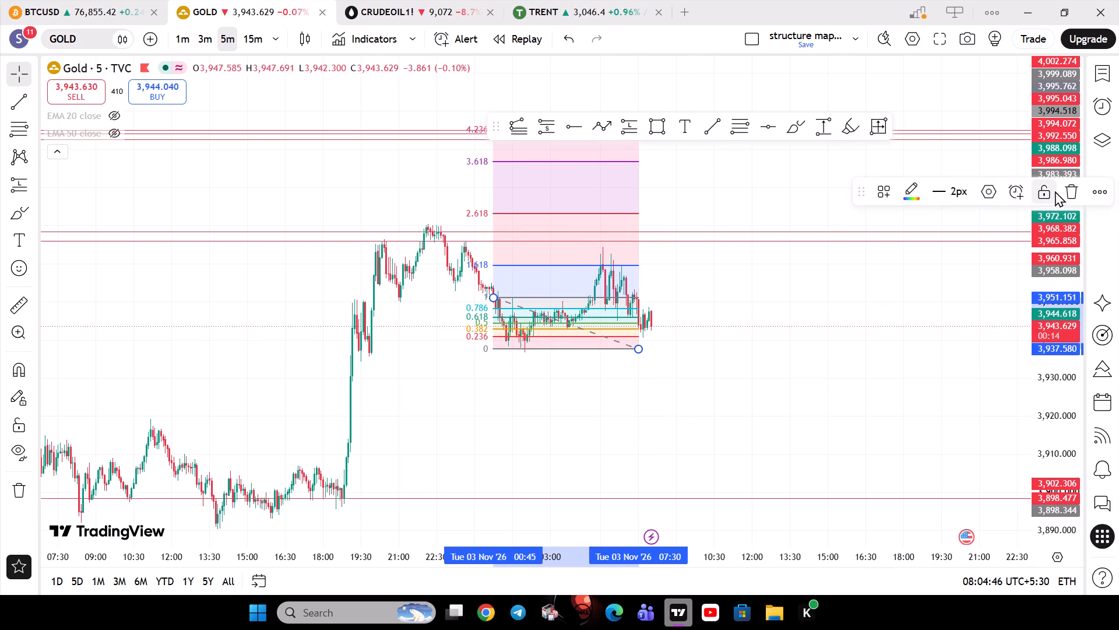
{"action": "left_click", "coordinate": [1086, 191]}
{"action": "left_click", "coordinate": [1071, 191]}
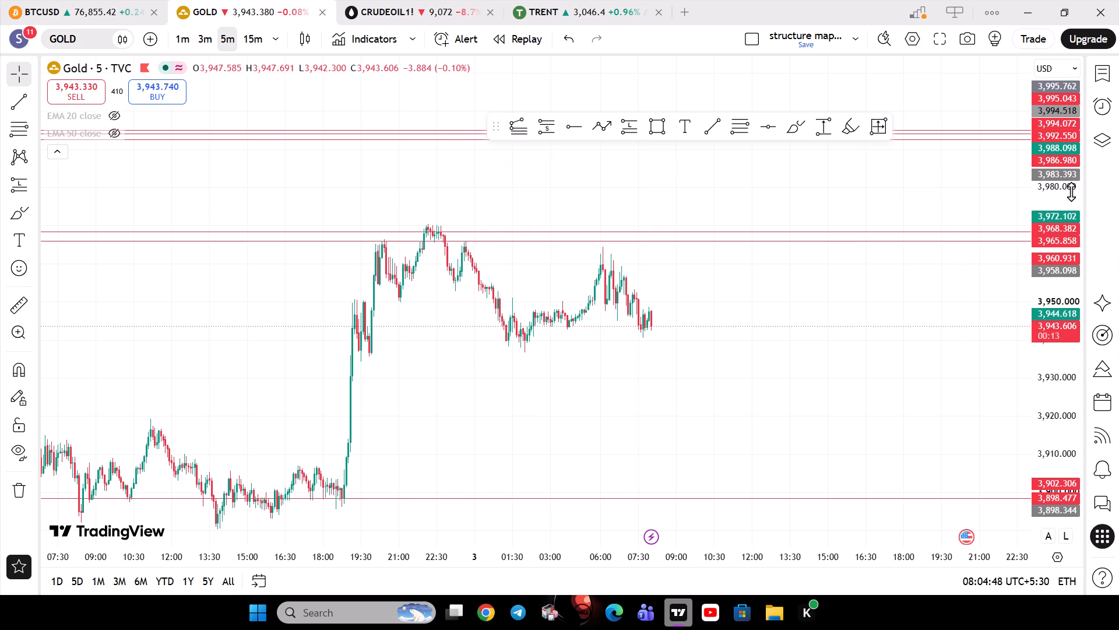
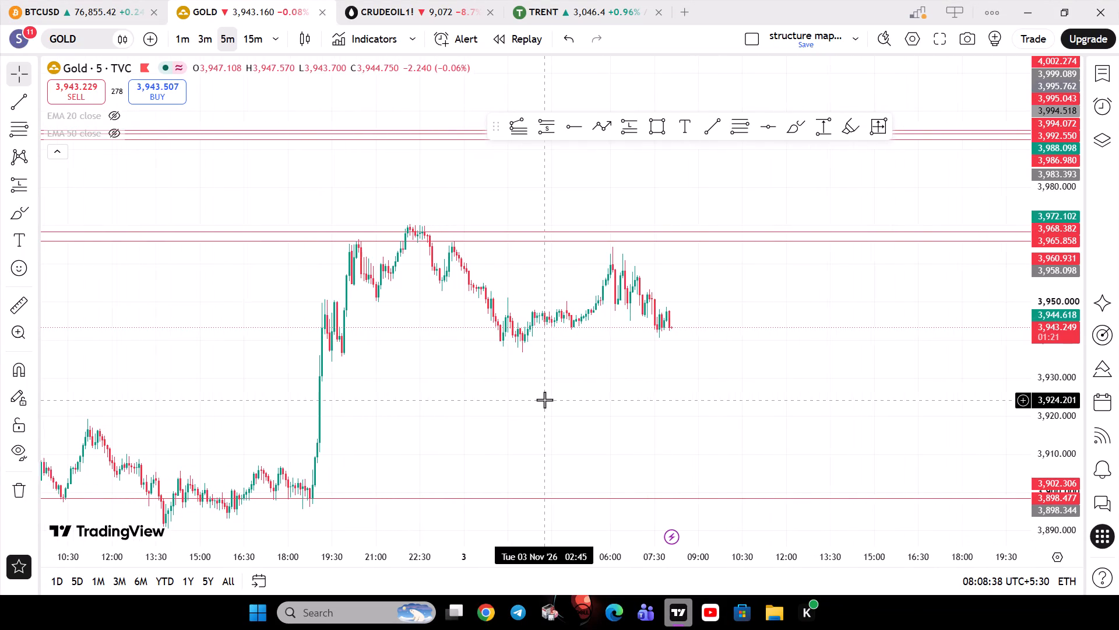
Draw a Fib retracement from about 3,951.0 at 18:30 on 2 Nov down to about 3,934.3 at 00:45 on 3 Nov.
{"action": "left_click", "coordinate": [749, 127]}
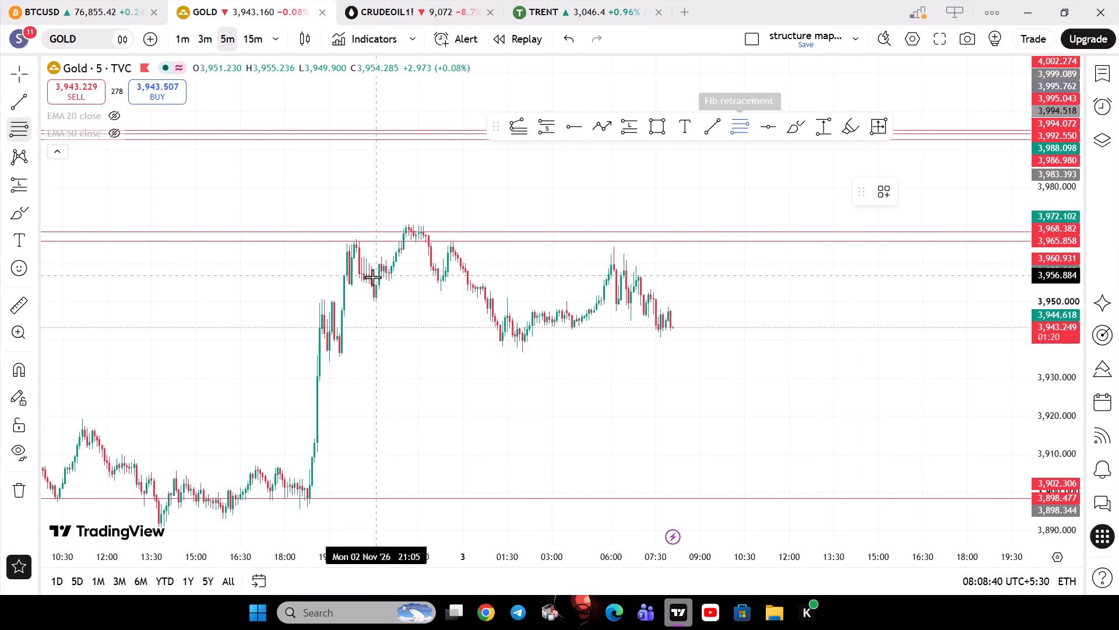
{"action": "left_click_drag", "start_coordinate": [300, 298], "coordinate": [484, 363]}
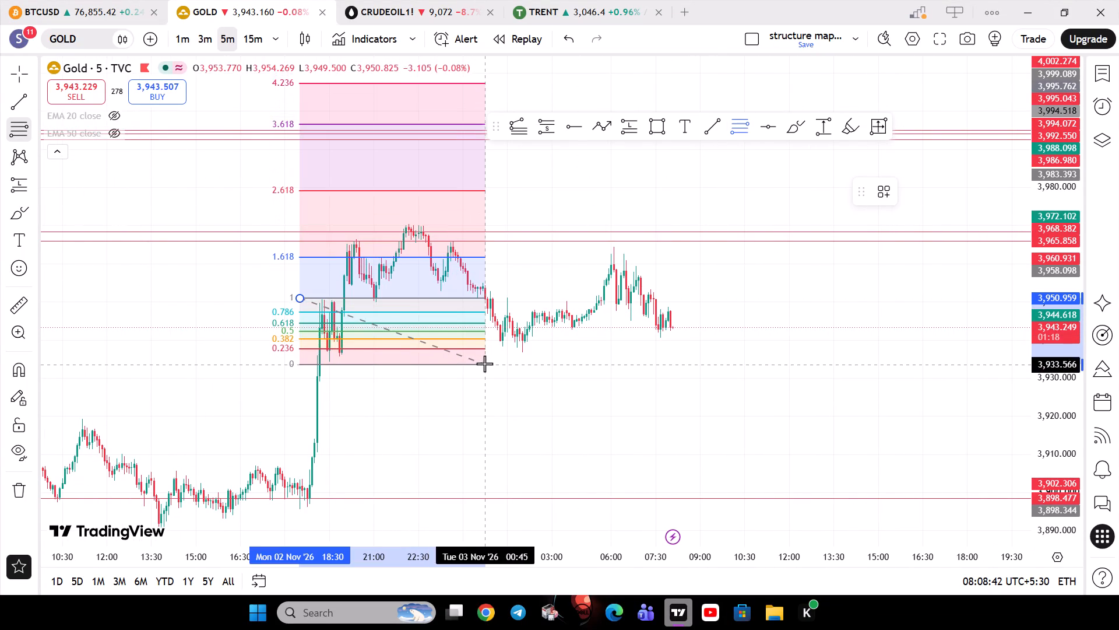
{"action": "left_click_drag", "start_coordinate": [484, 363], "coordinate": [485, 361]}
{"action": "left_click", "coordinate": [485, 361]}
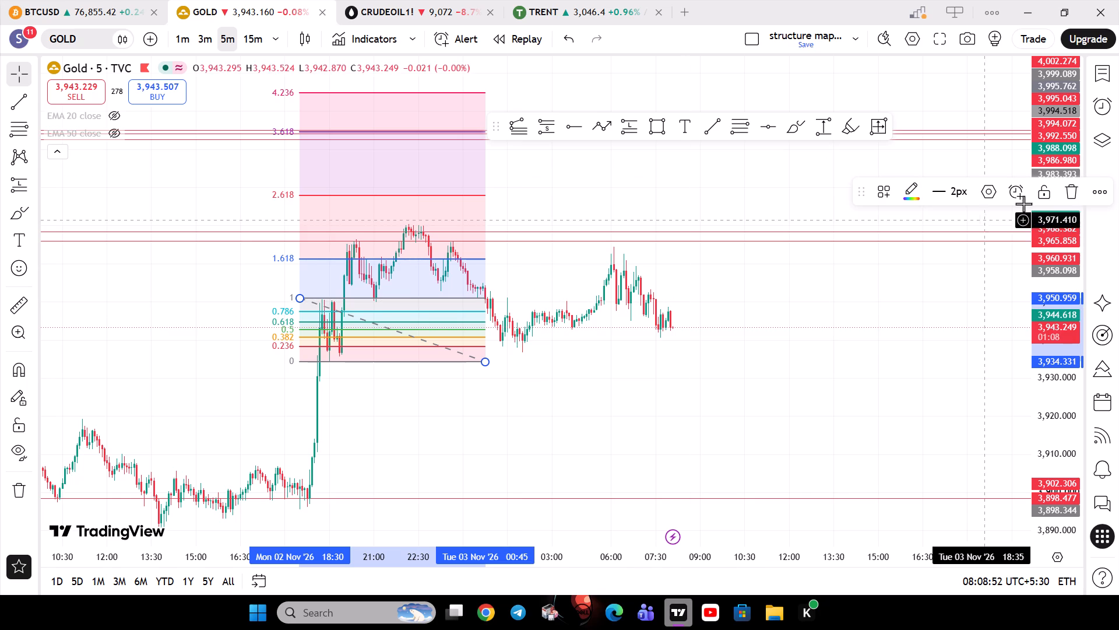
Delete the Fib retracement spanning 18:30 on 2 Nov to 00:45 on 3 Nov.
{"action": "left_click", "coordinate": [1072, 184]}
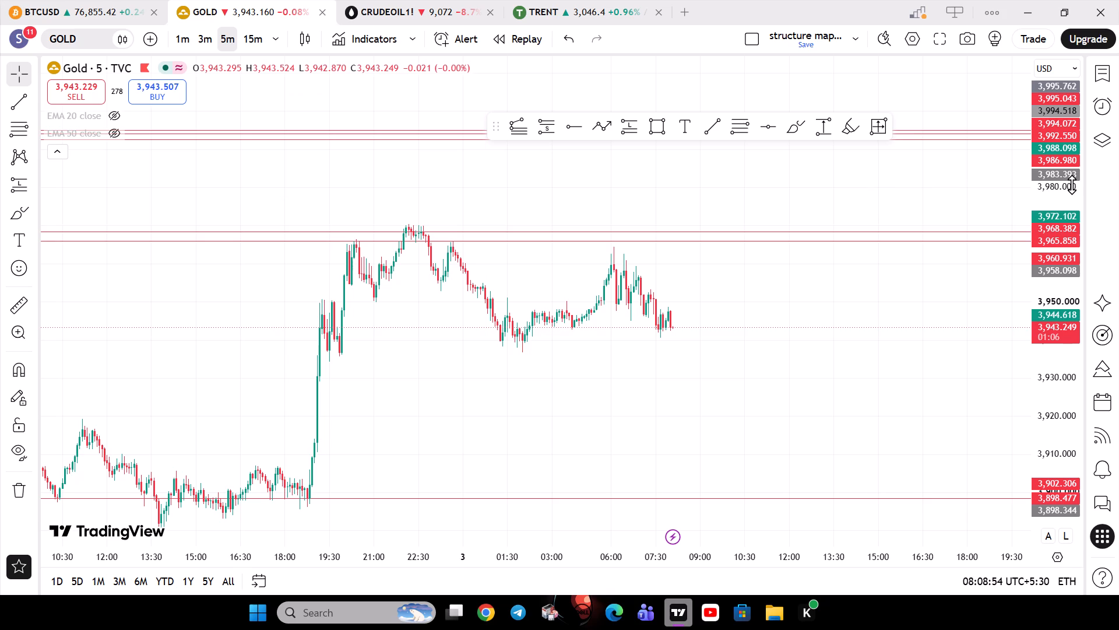
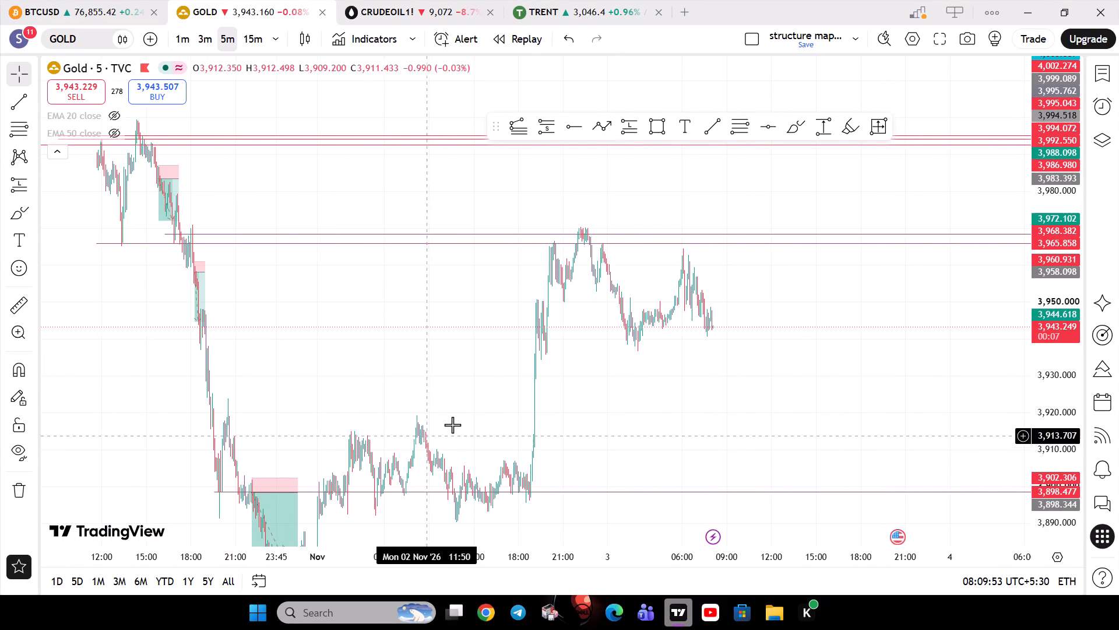
Measure the price range from about 3,967.0 at 20:45 on 2 Nov down to about 3,939.4 at 11:50 on 3 Nov, and clear the measurement.
{"action": "left_click_drag", "start_coordinate": [452, 425], "coordinate": [651, 421]}
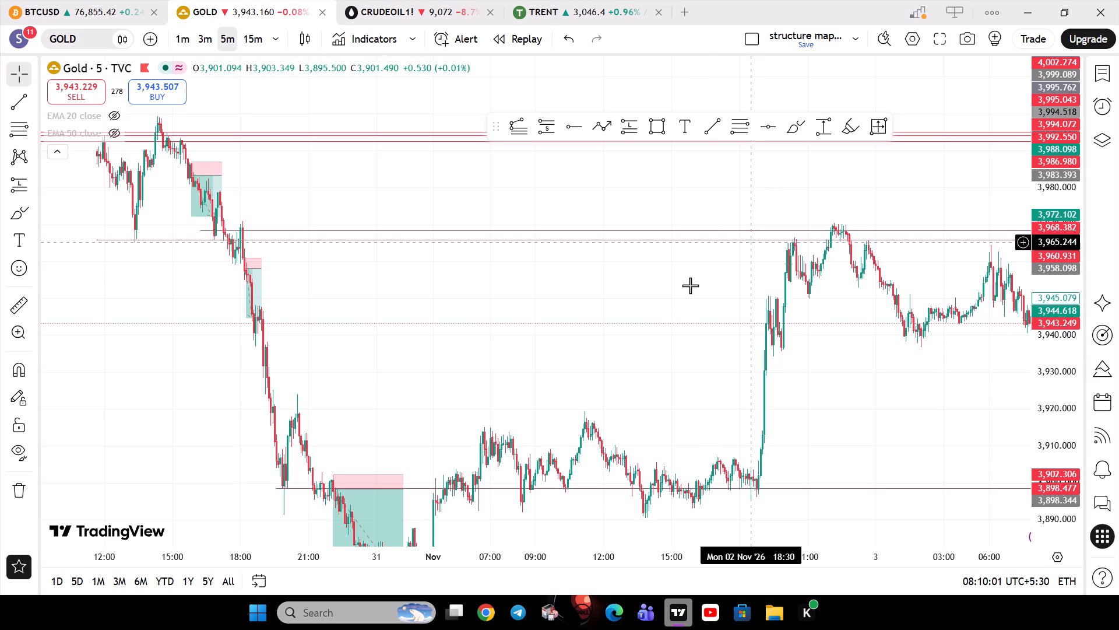
{"action": "left_click_drag", "start_coordinate": [593, 332], "coordinate": [419, 331]}
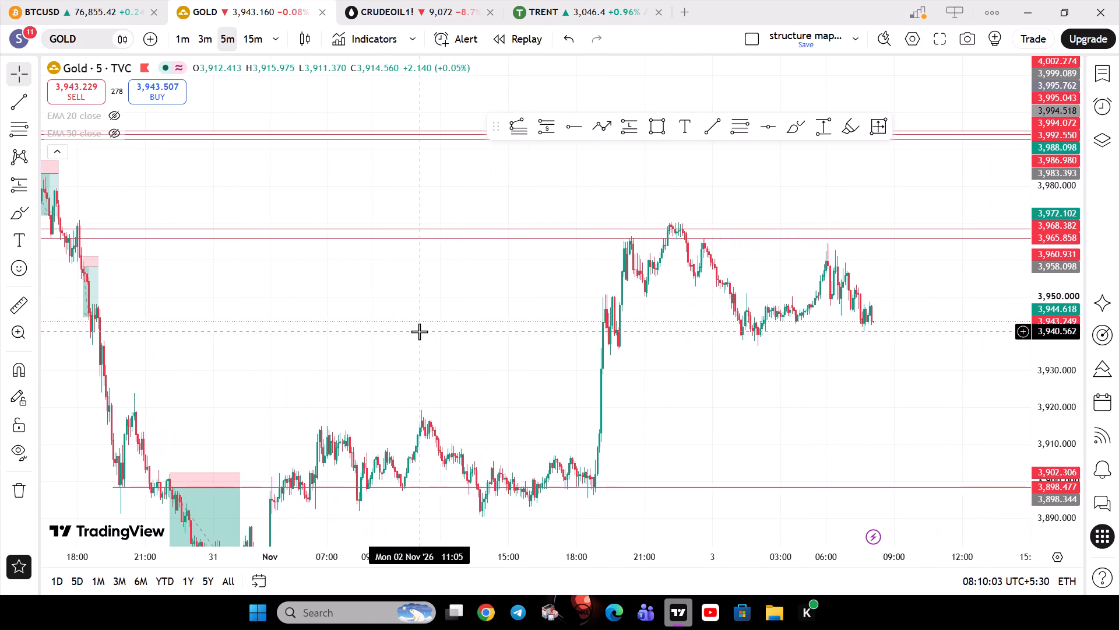
{"action": "left_click_drag", "start_coordinate": [419, 331], "coordinate": [527, 331]}
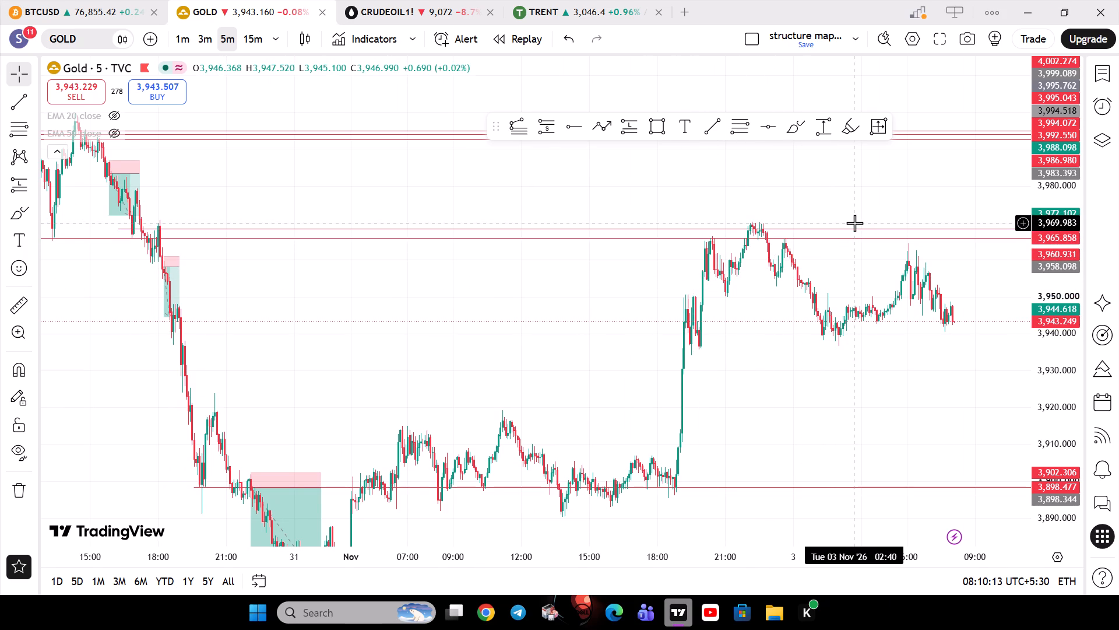
{"action": "left_click_drag", "start_coordinate": [827, 332], "coordinate": [691, 283]}
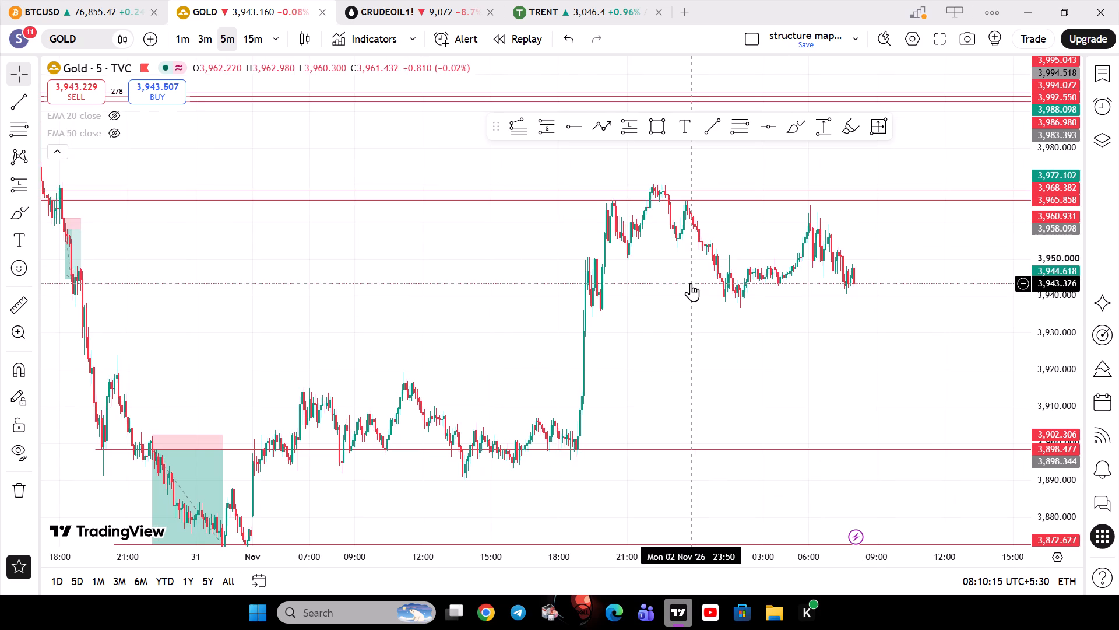
{"action": "left_click", "coordinate": [12, 299]}
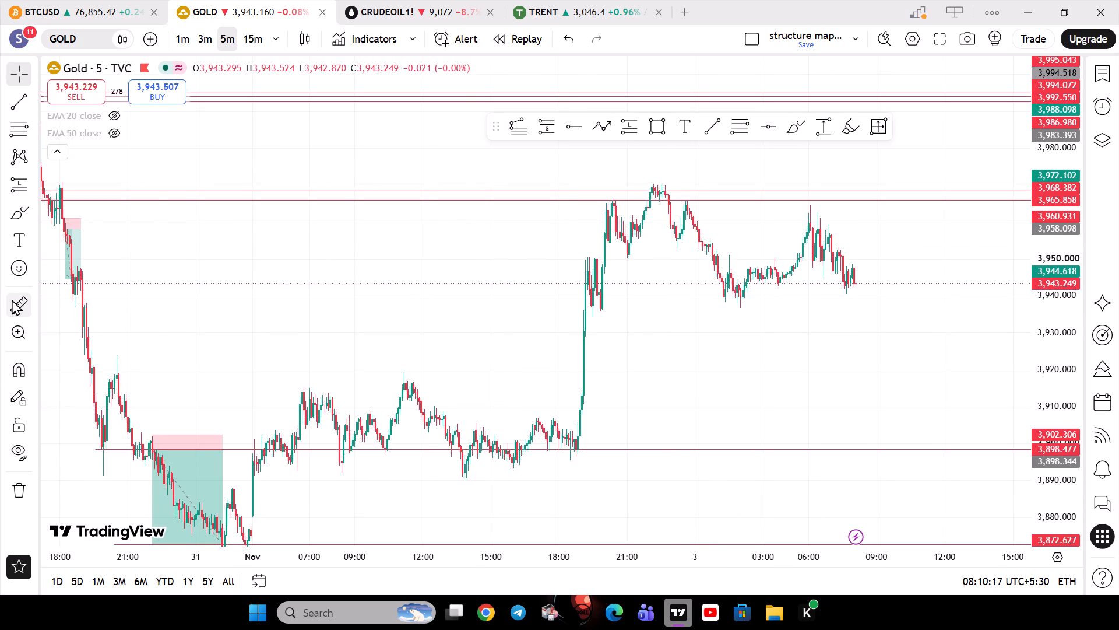
{"action": "left_click", "coordinate": [621, 196]}
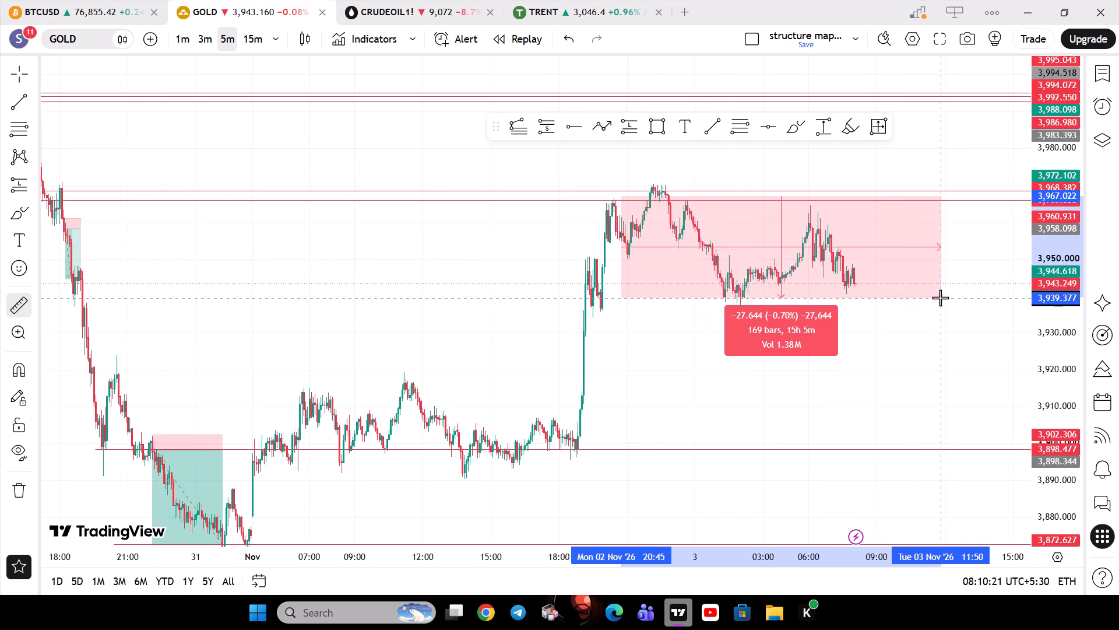
{"action": "left_click", "coordinate": [940, 297]}
{"action": "left_click", "coordinate": [846, 342]}
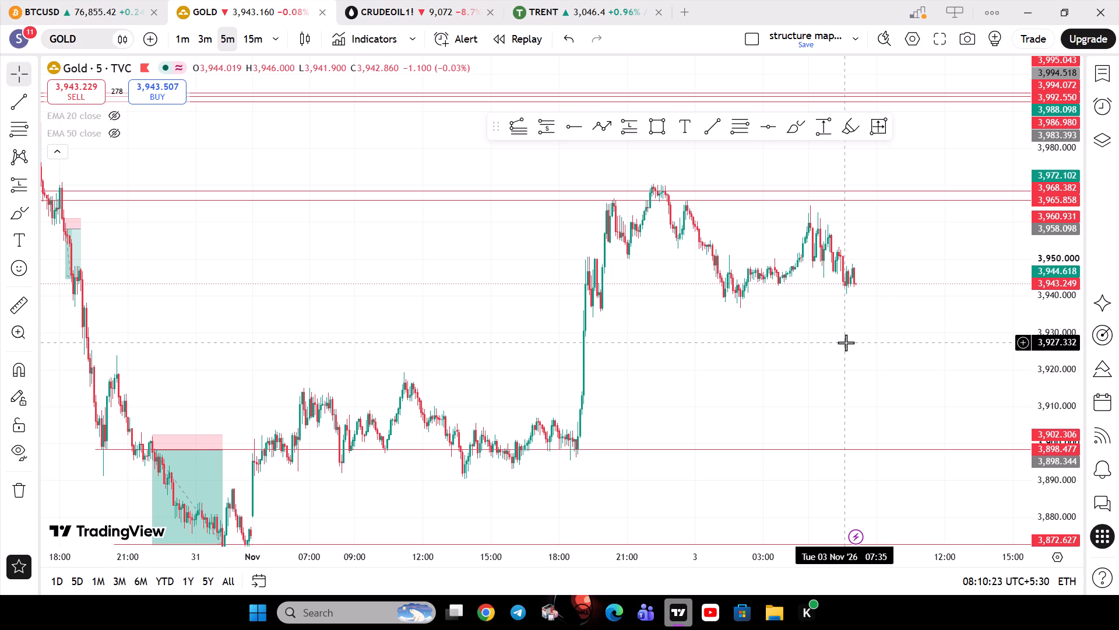
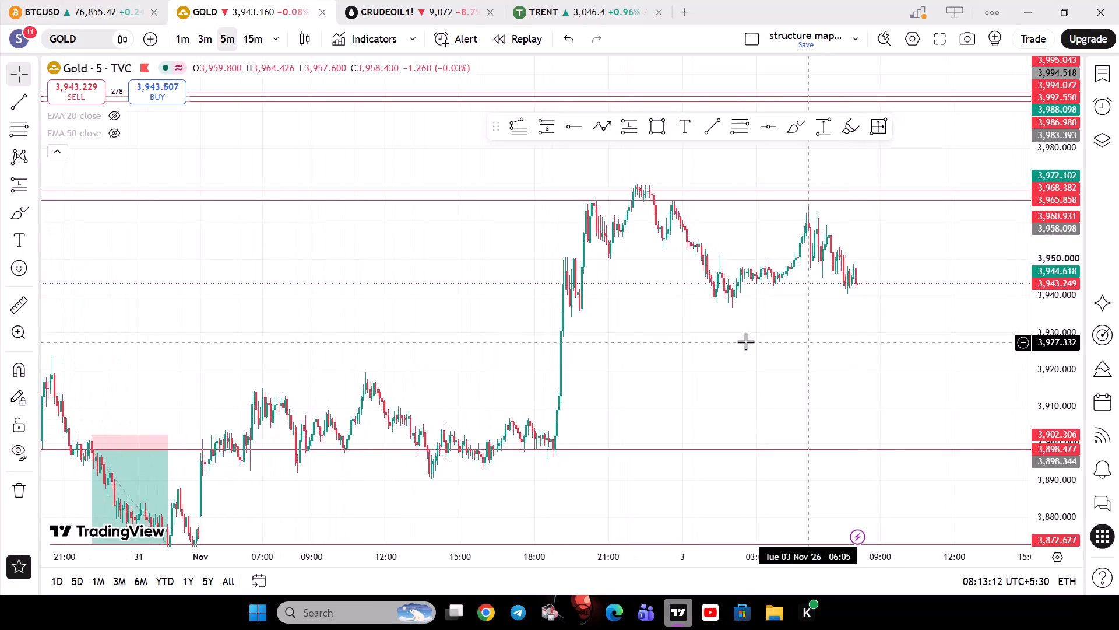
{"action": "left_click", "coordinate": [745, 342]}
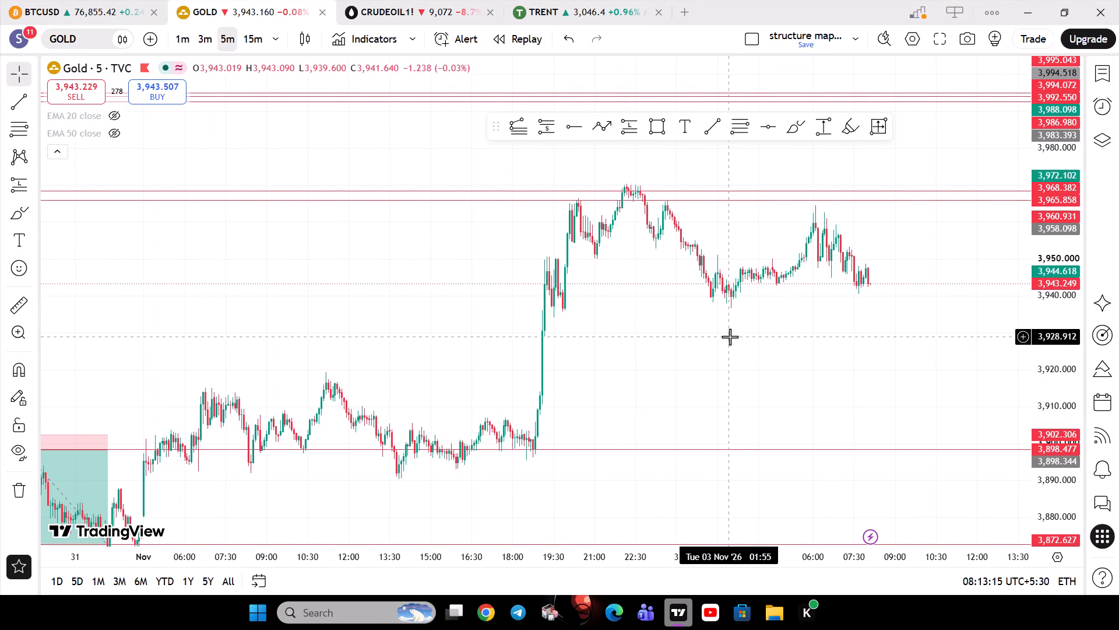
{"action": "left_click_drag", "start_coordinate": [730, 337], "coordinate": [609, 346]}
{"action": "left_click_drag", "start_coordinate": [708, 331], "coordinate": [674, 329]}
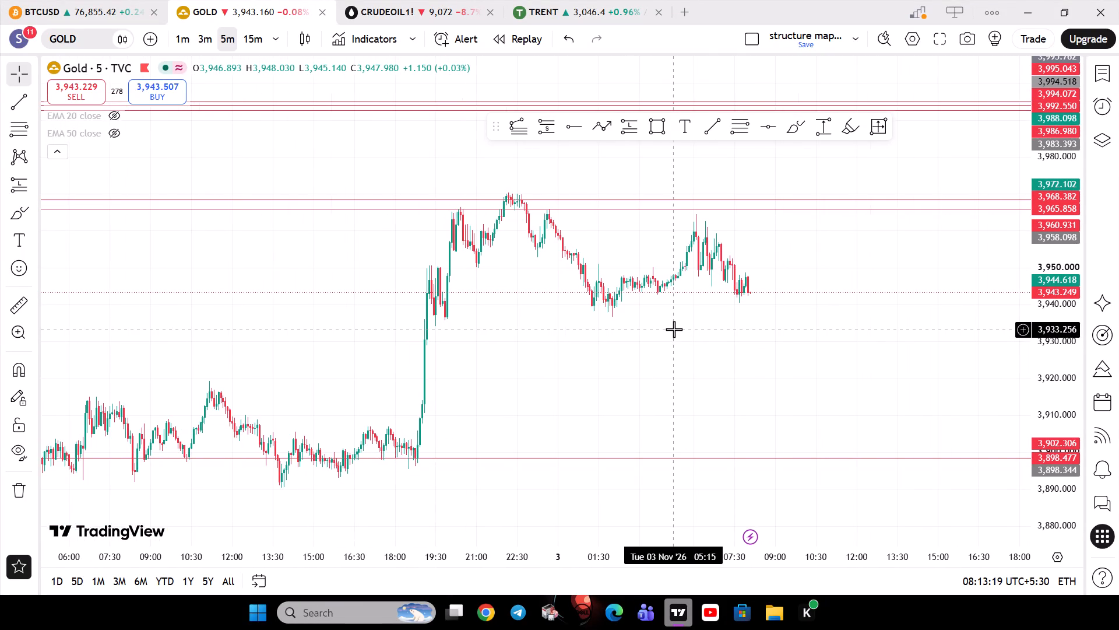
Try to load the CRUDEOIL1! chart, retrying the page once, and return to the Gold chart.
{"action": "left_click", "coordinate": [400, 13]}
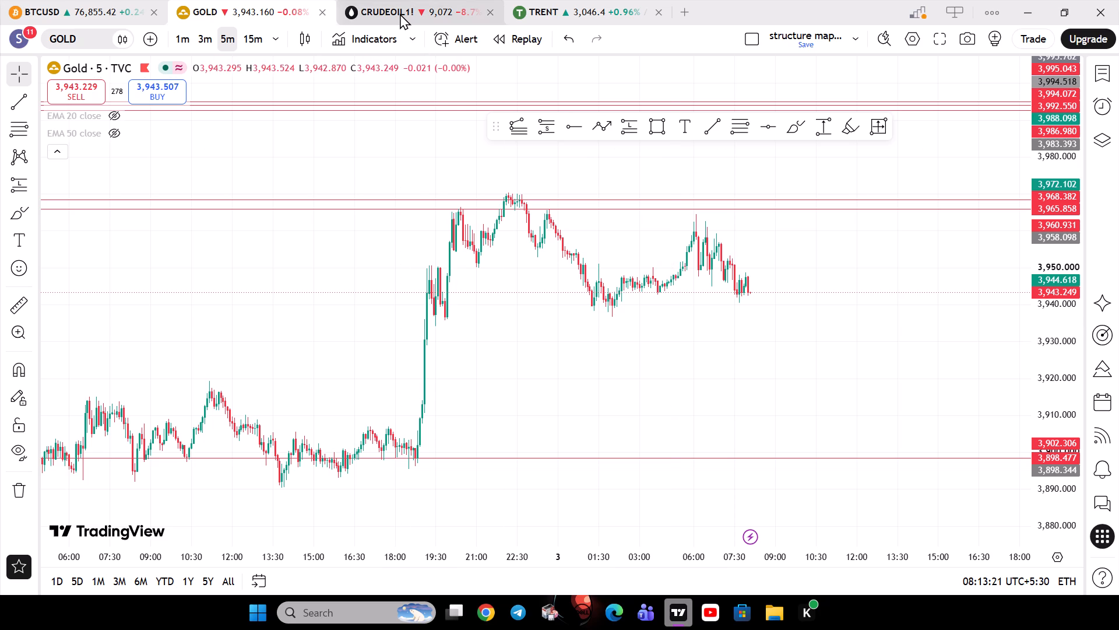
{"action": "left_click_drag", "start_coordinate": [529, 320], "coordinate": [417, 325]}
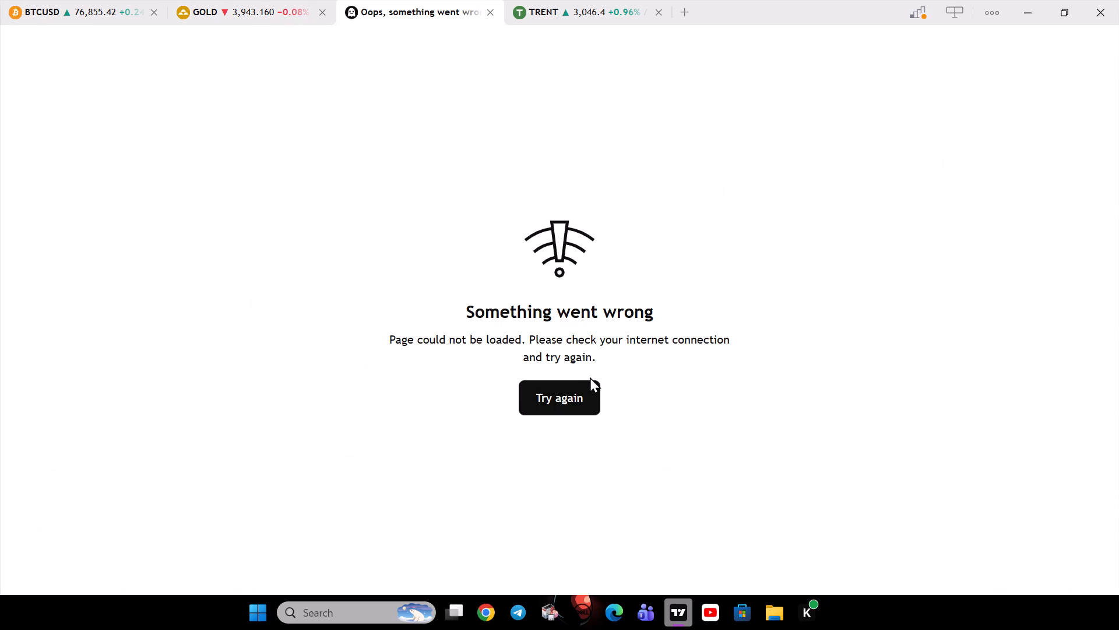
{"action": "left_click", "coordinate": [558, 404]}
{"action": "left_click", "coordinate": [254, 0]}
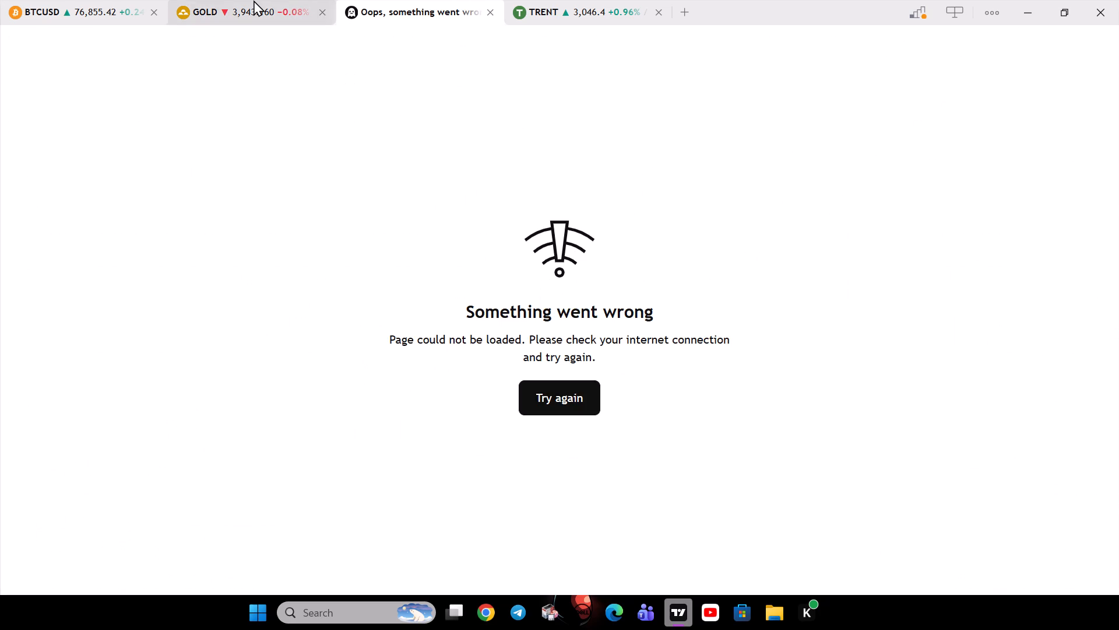